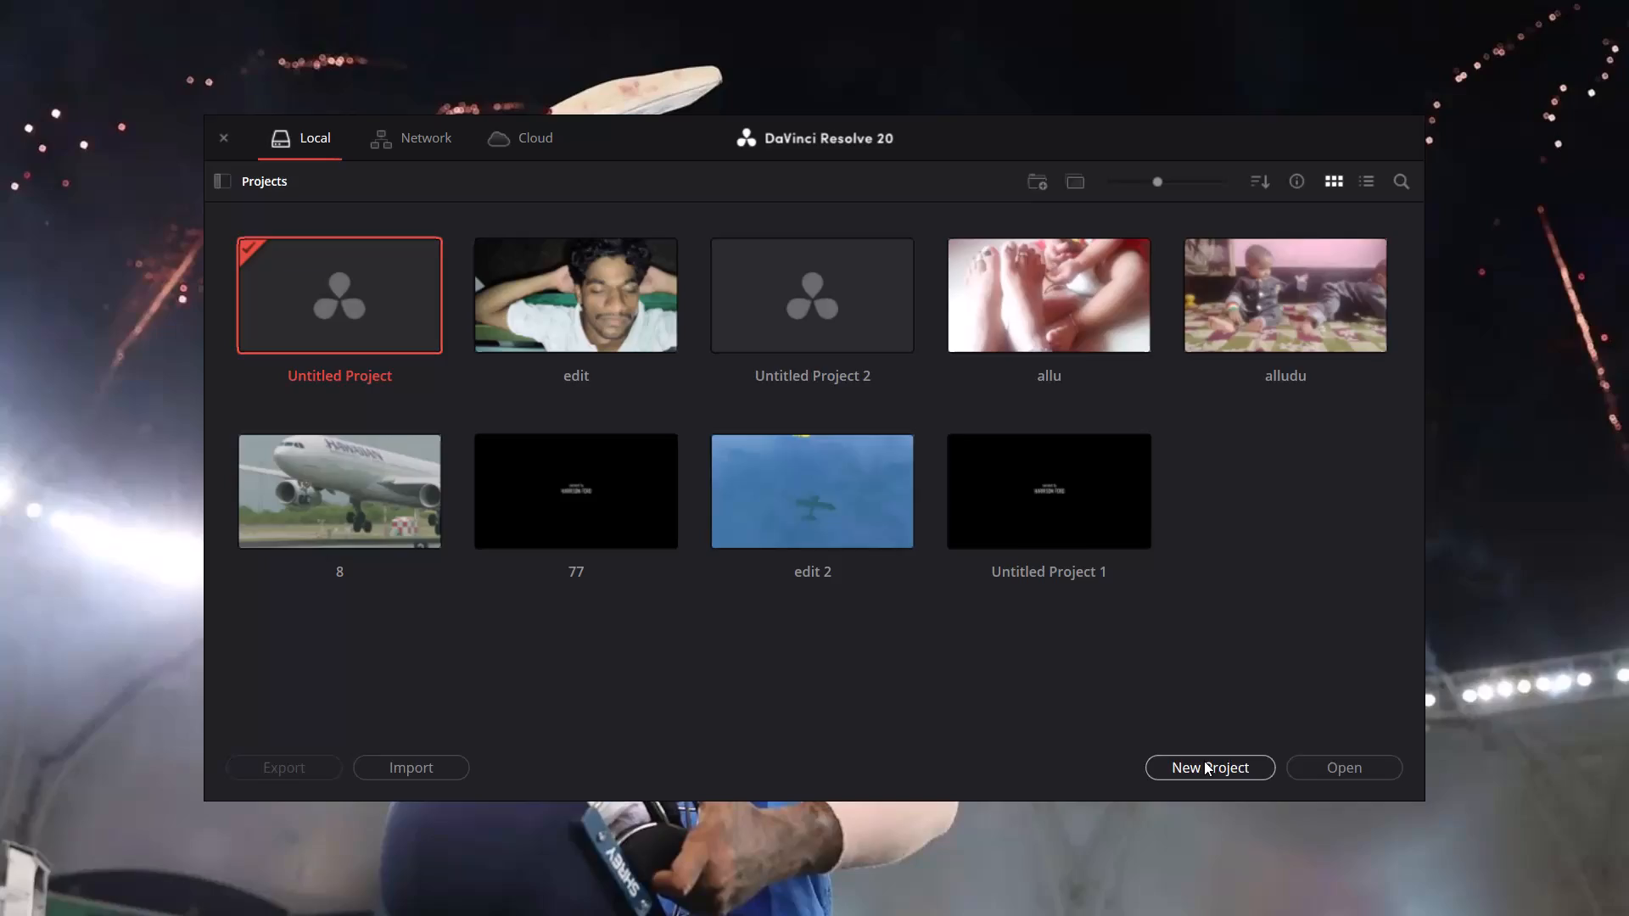
# Start creating a new project in the local project library.
pyautogui.click(1204, 761)
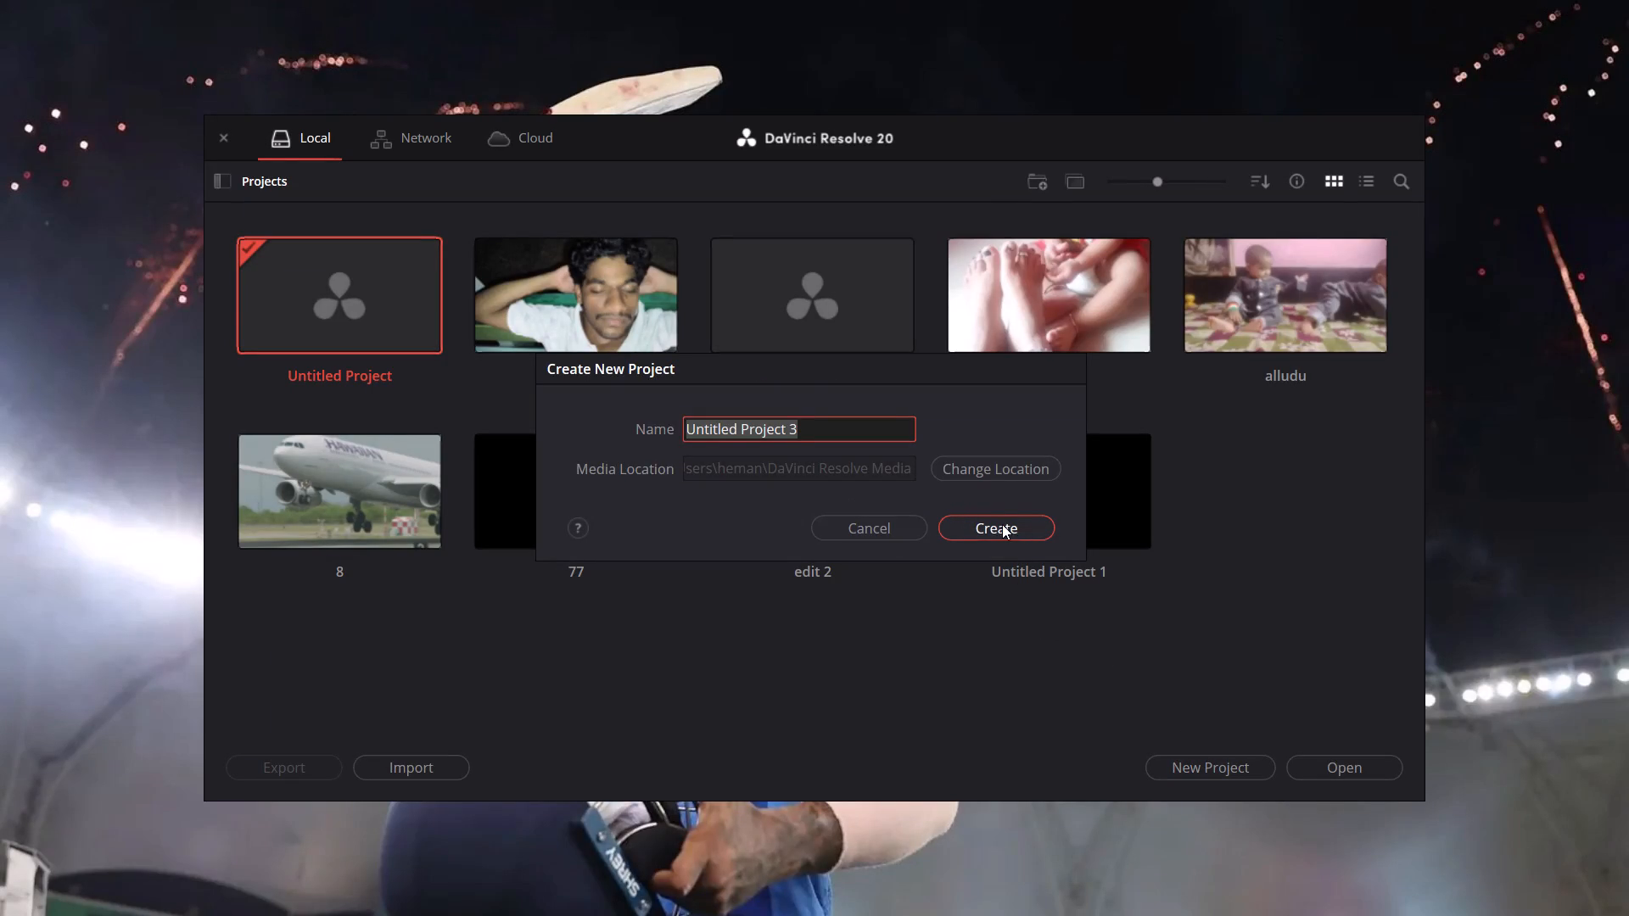
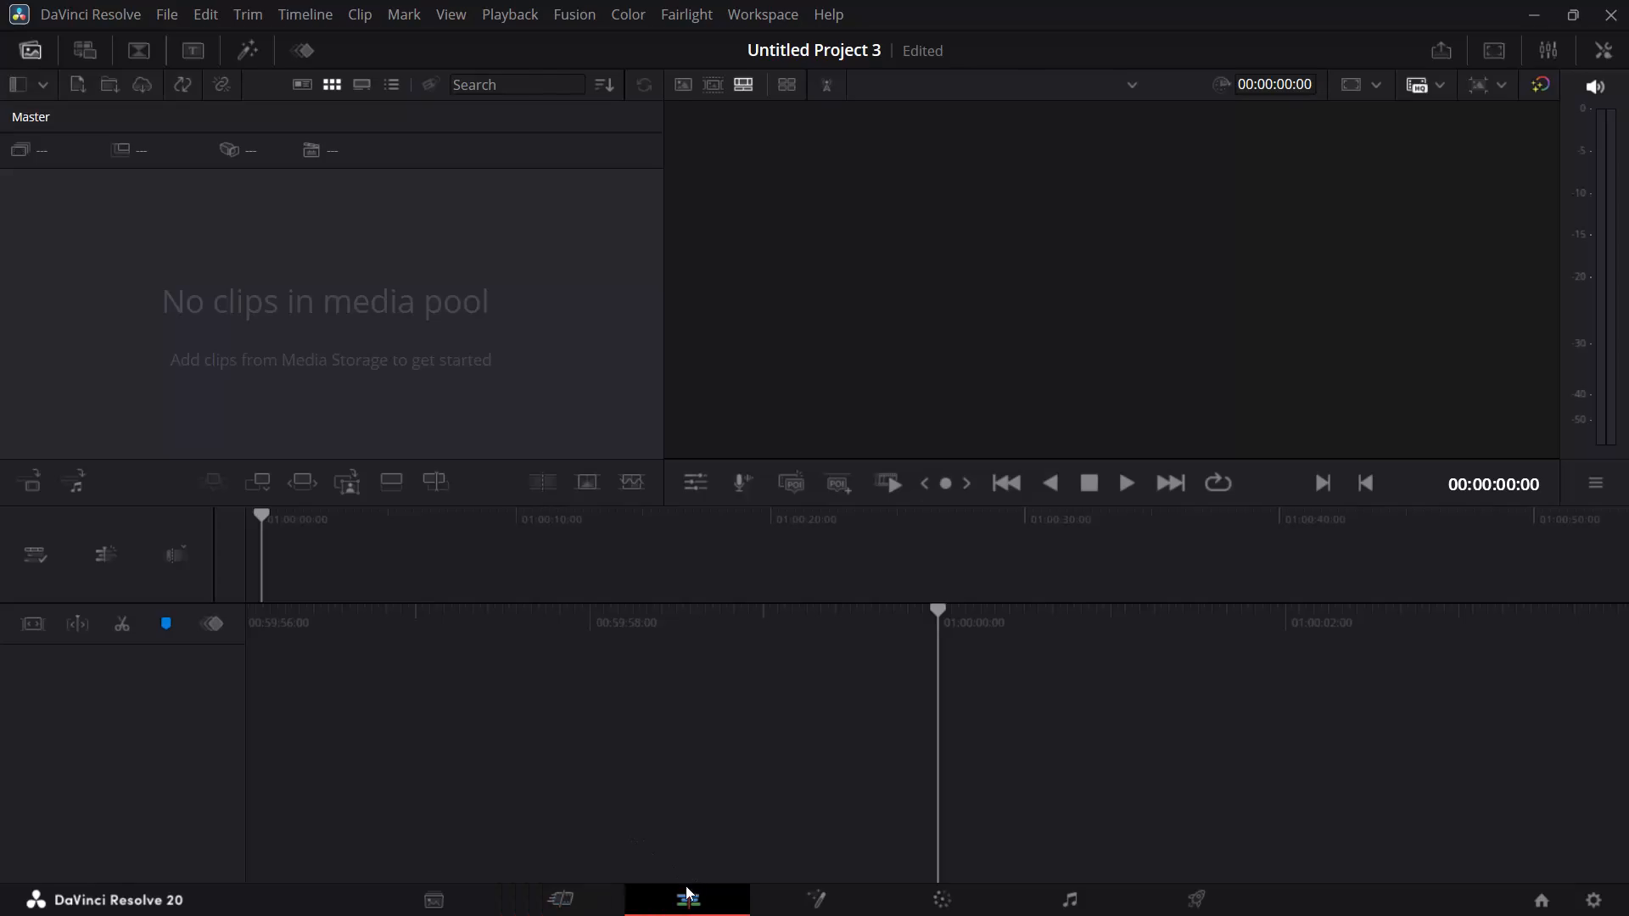
# Import the video files 66 and 67 from the clips folder inside Videos into the media pool.
pyautogui.rightClick(342, 250)
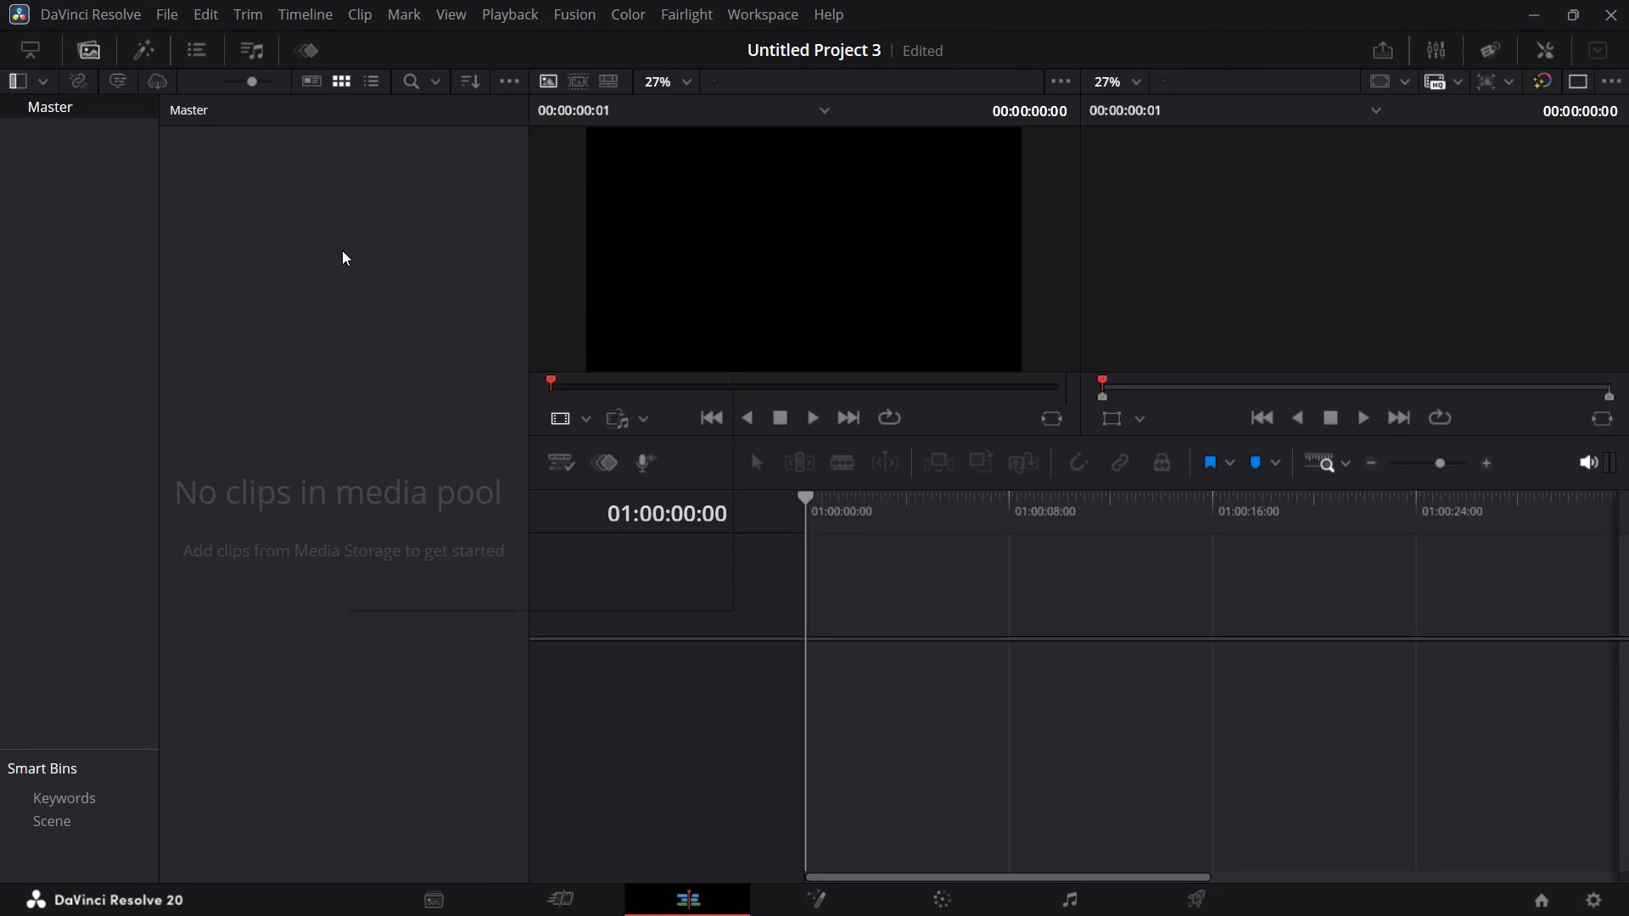
pyautogui.click(410, 444)
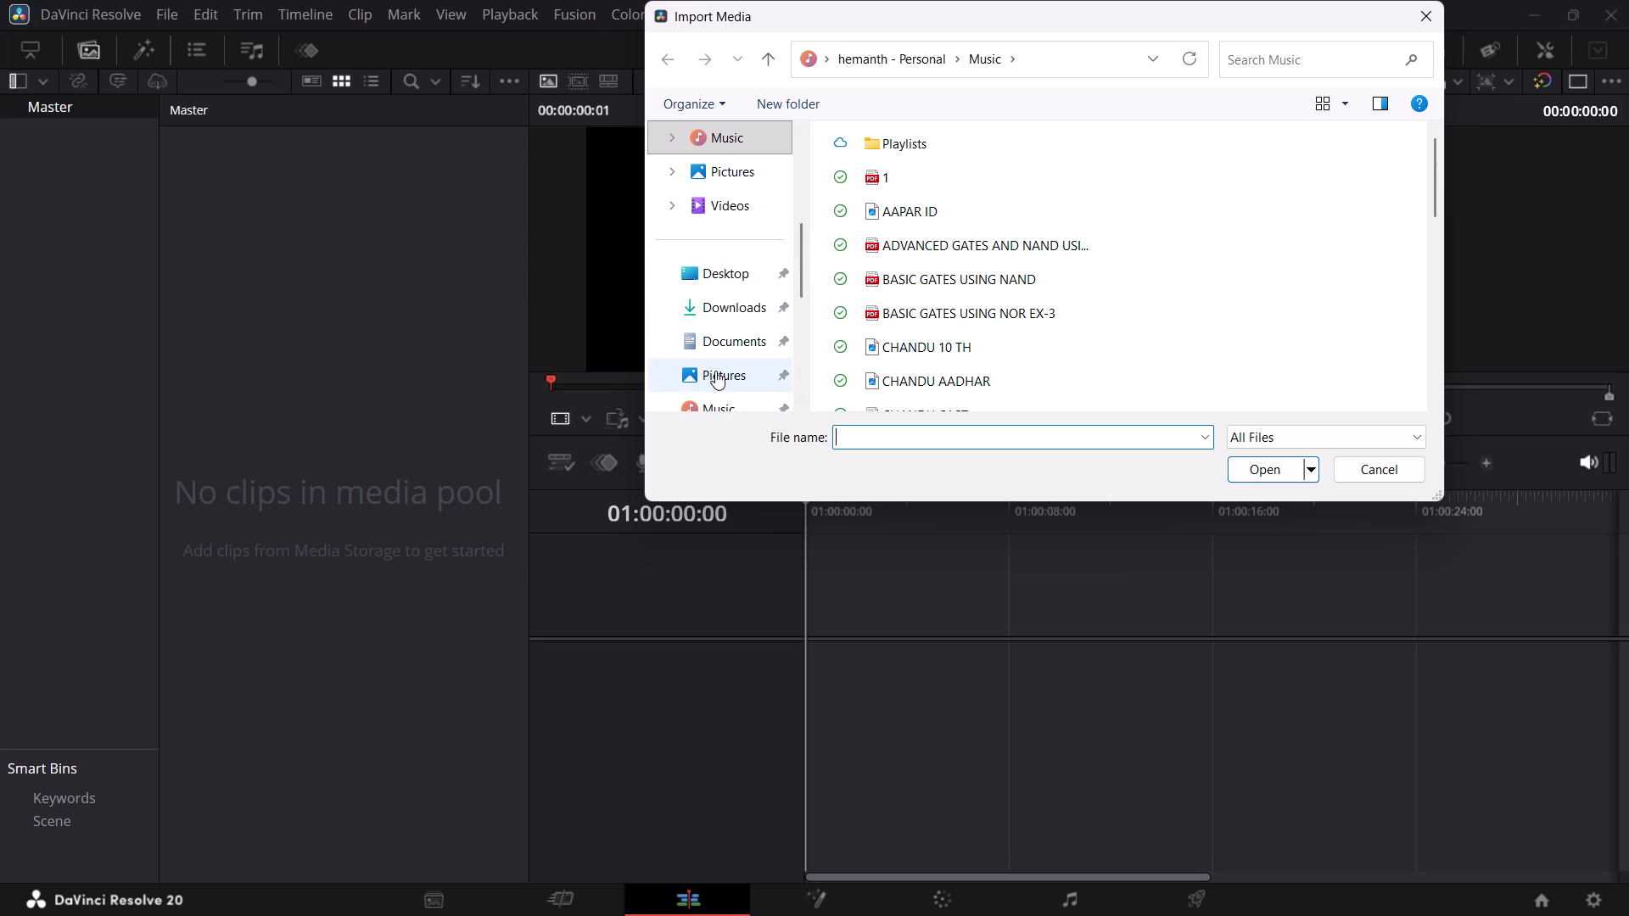
pyautogui.scroll(-1, 715, 371)
pyautogui.click(713, 341)
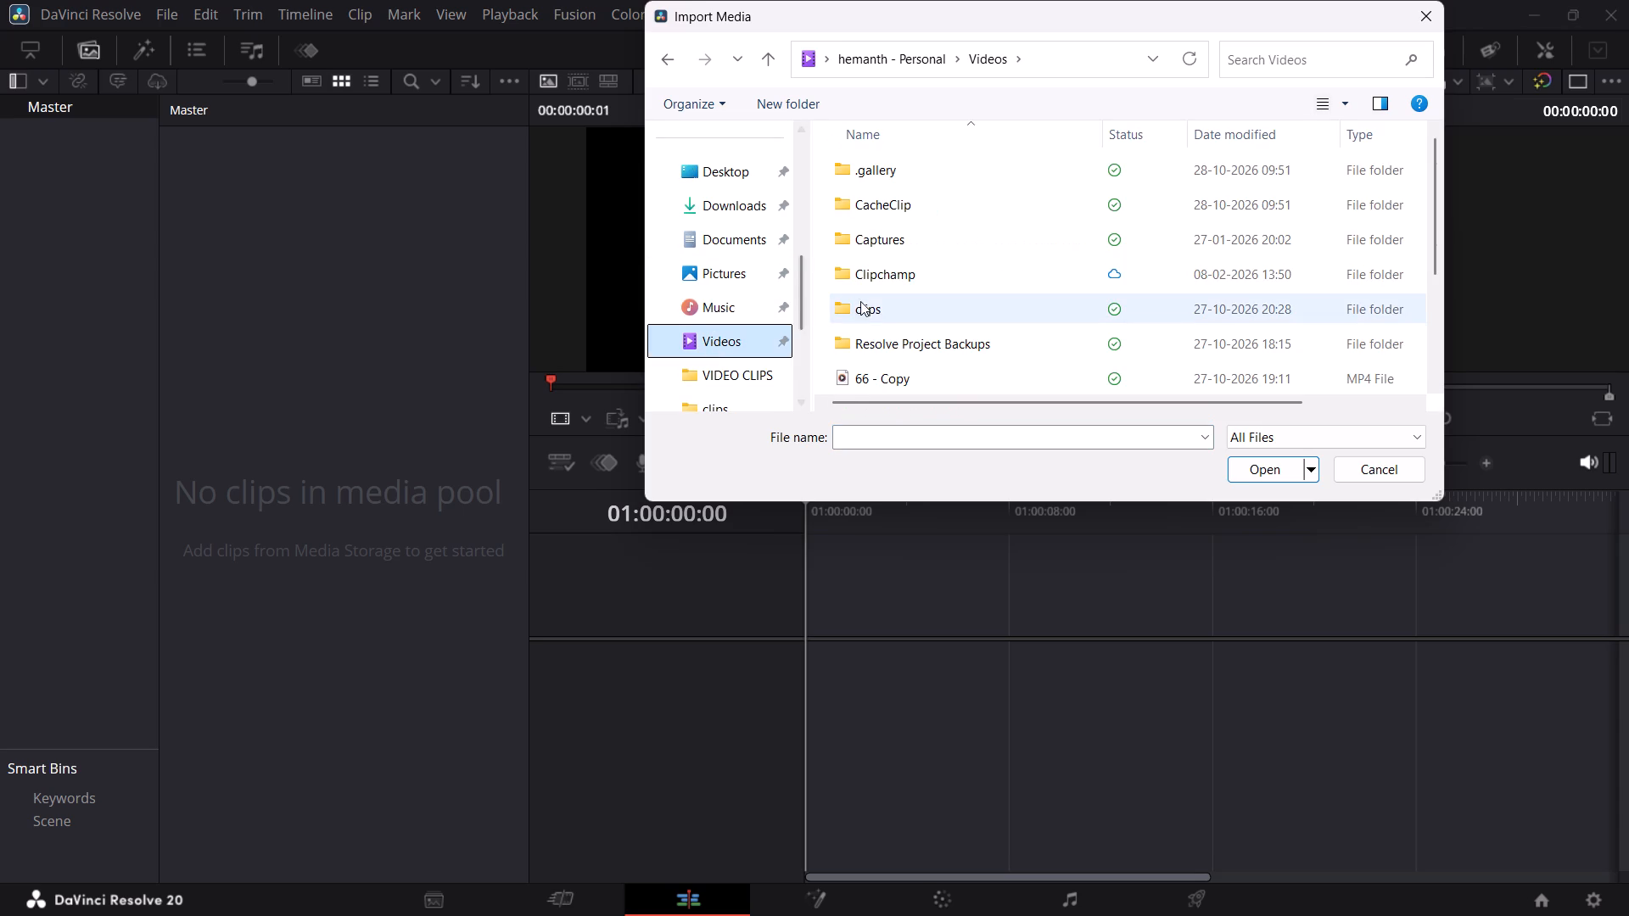
pyautogui.doubleClick(875, 300)
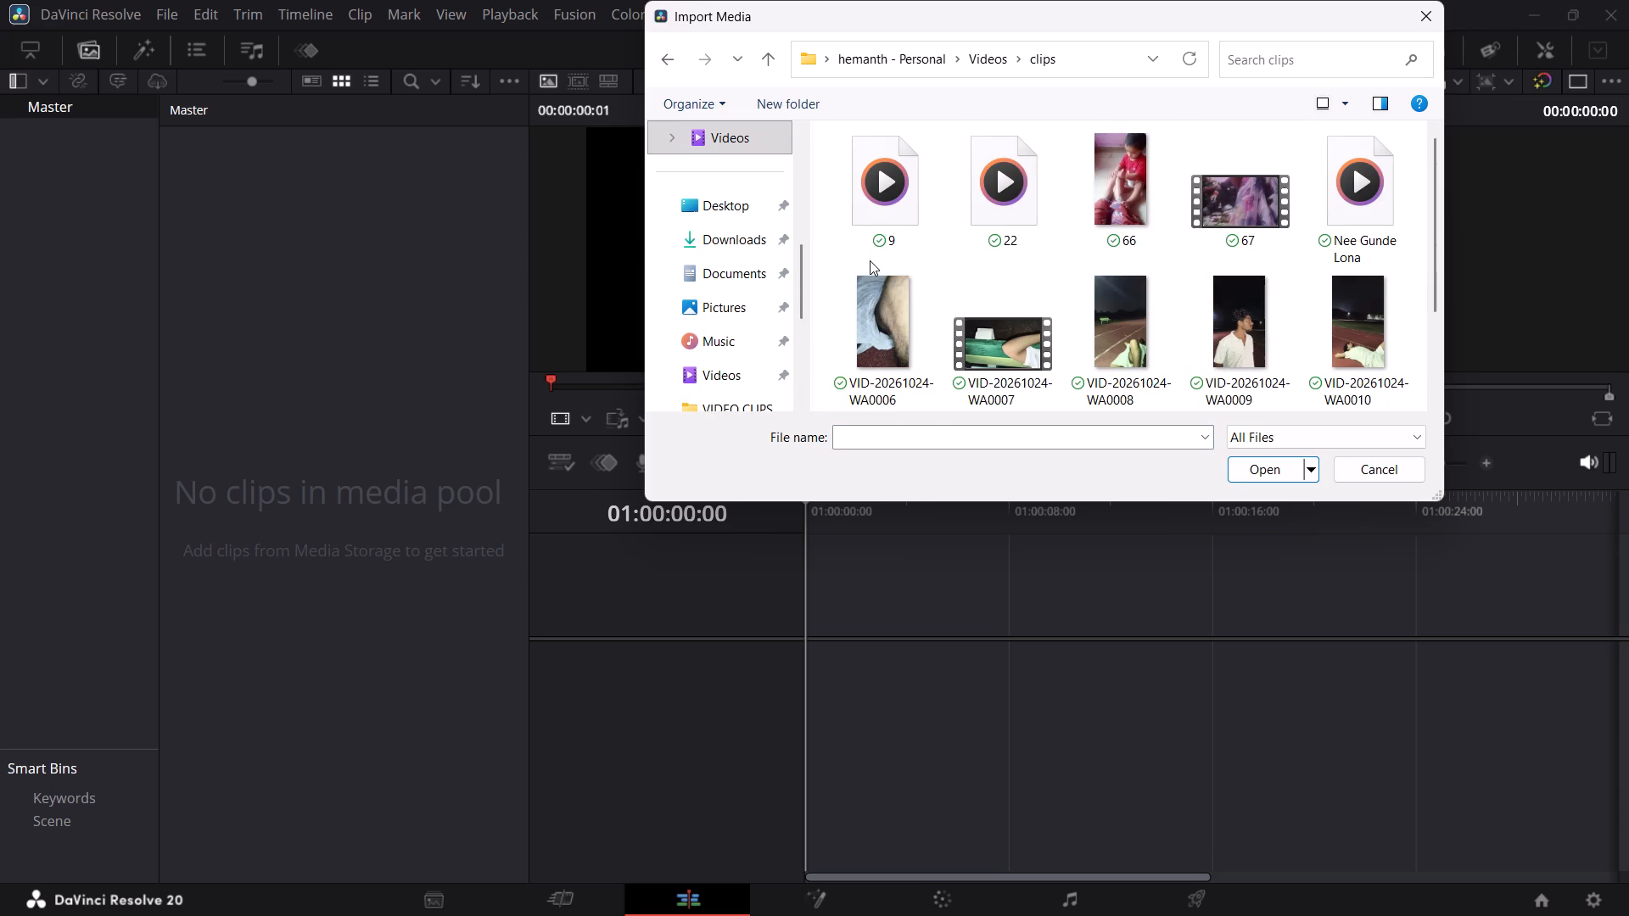
pyautogui.click(1128, 199)
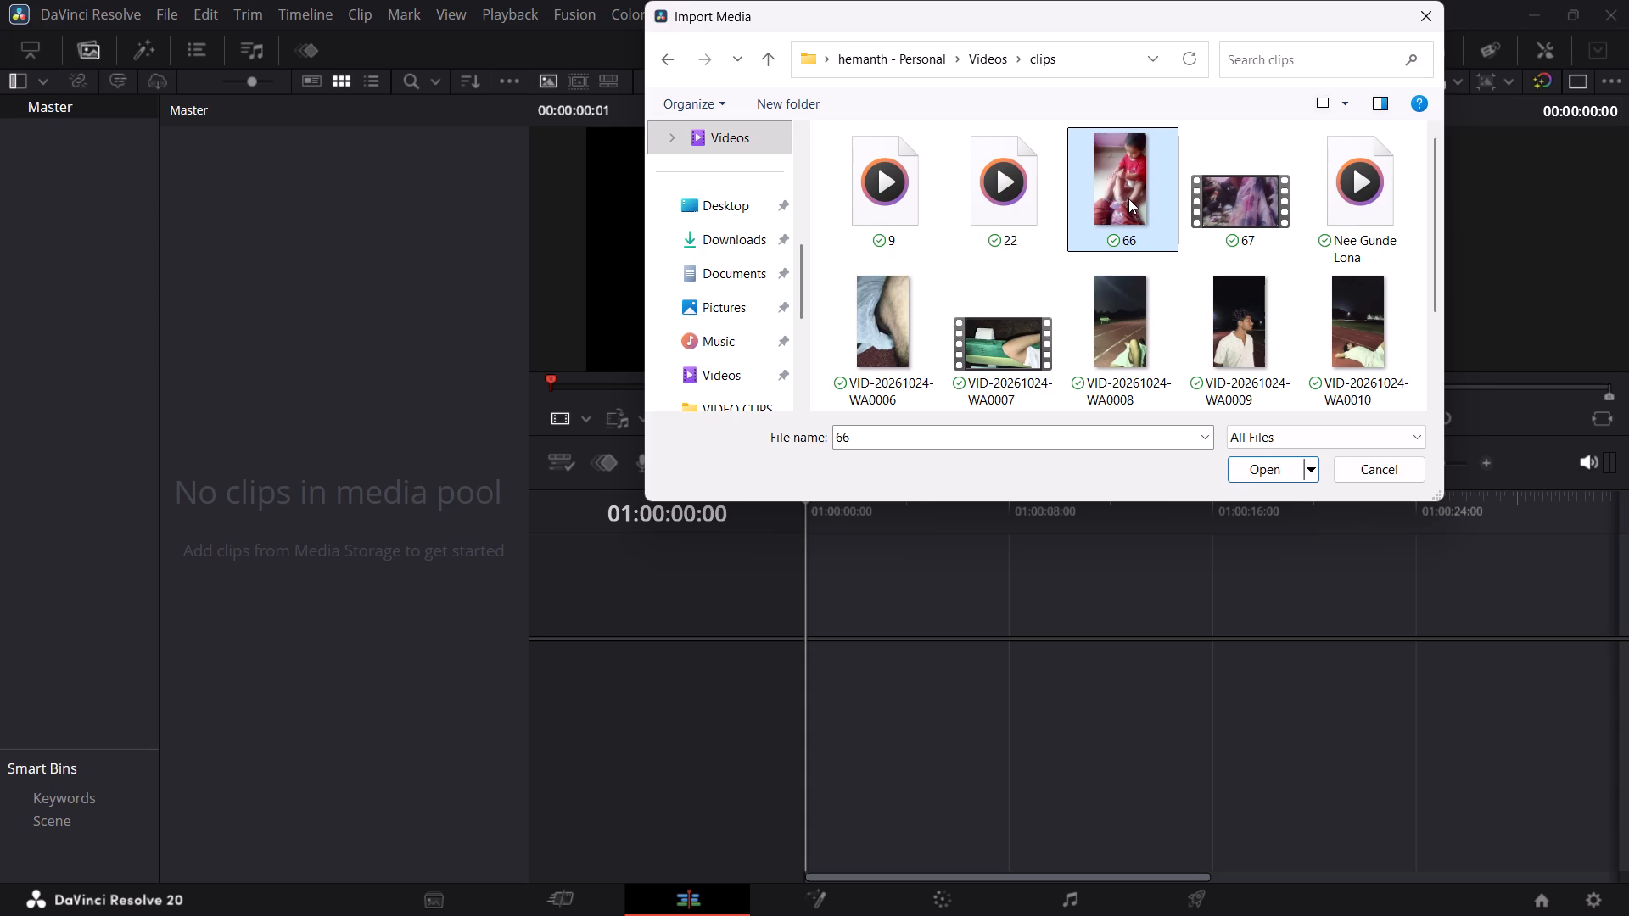
pyautogui.keyDown('ctrl'); pyautogui.click(1244, 219); pyautogui.keyUp('ctrl')
pyautogui.scroll(-2, 1080, 228)
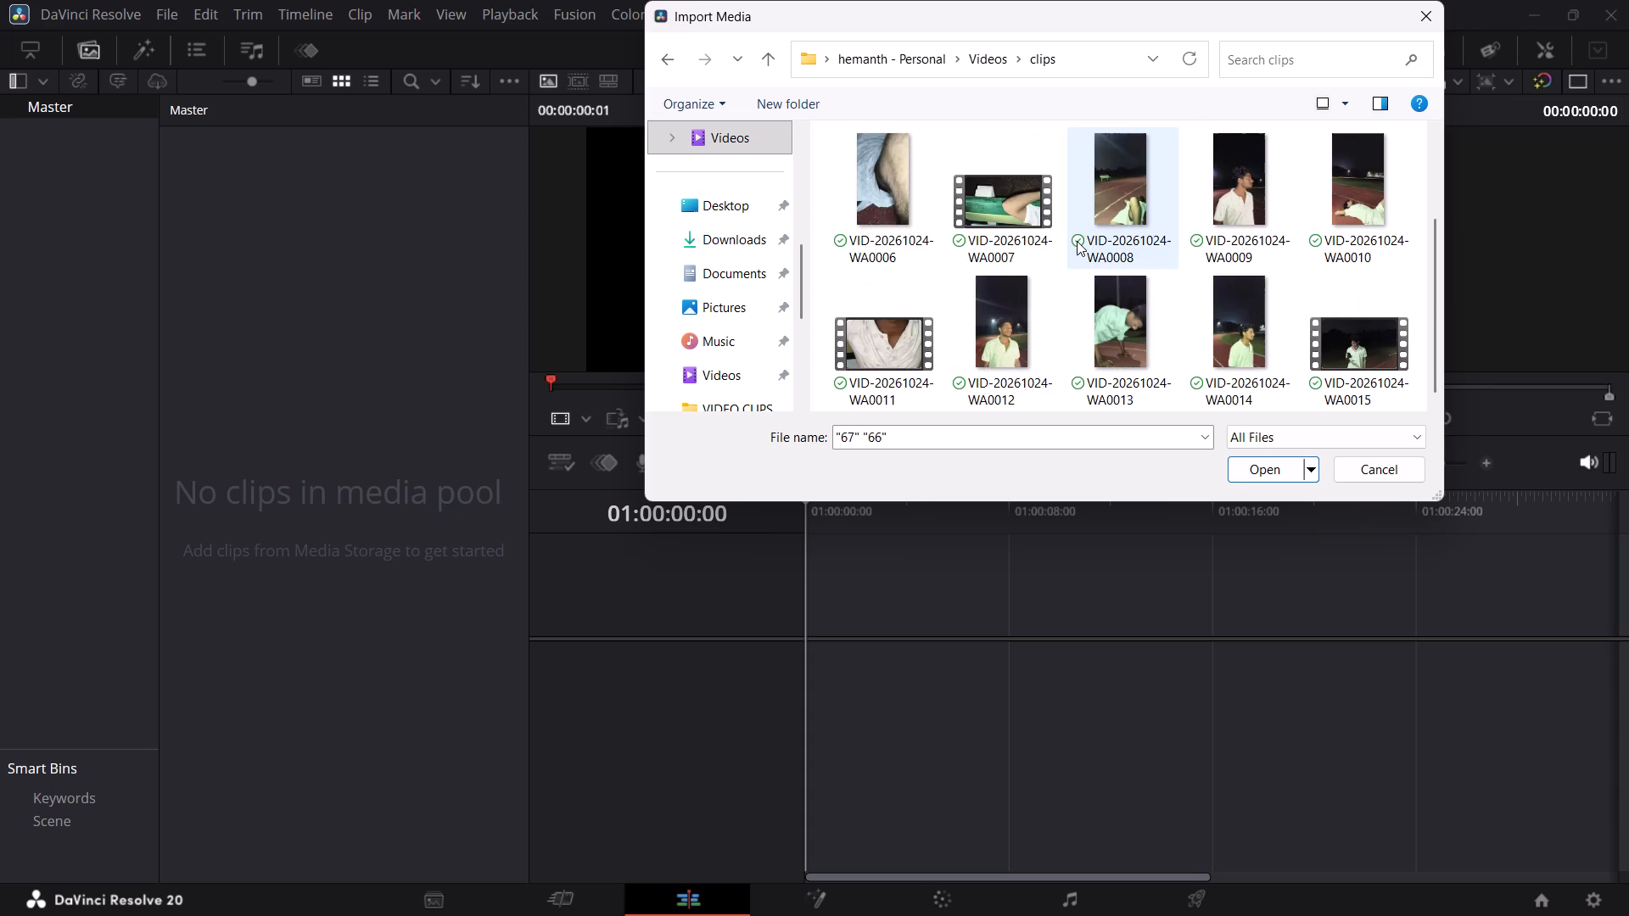
pyautogui.scroll(5, 1077, 241)
pyautogui.scroll(-2, 1077, 241)
pyautogui.scroll(1, 1077, 241)
pyautogui.scroll(-8, 1077, 241)
pyautogui.scroll(1, 1077, 241)
pyautogui.scroll(-2, 1077, 241)
pyautogui.scroll(1, 1077, 241)
pyautogui.scroll(-3, 1077, 241)
pyautogui.scroll(1, 1077, 241)
pyautogui.scroll(-7, 1077, 241)
pyautogui.scroll(4, 1077, 241)
pyautogui.scroll(-7, 1077, 241)
pyautogui.scroll(3, 1077, 241)
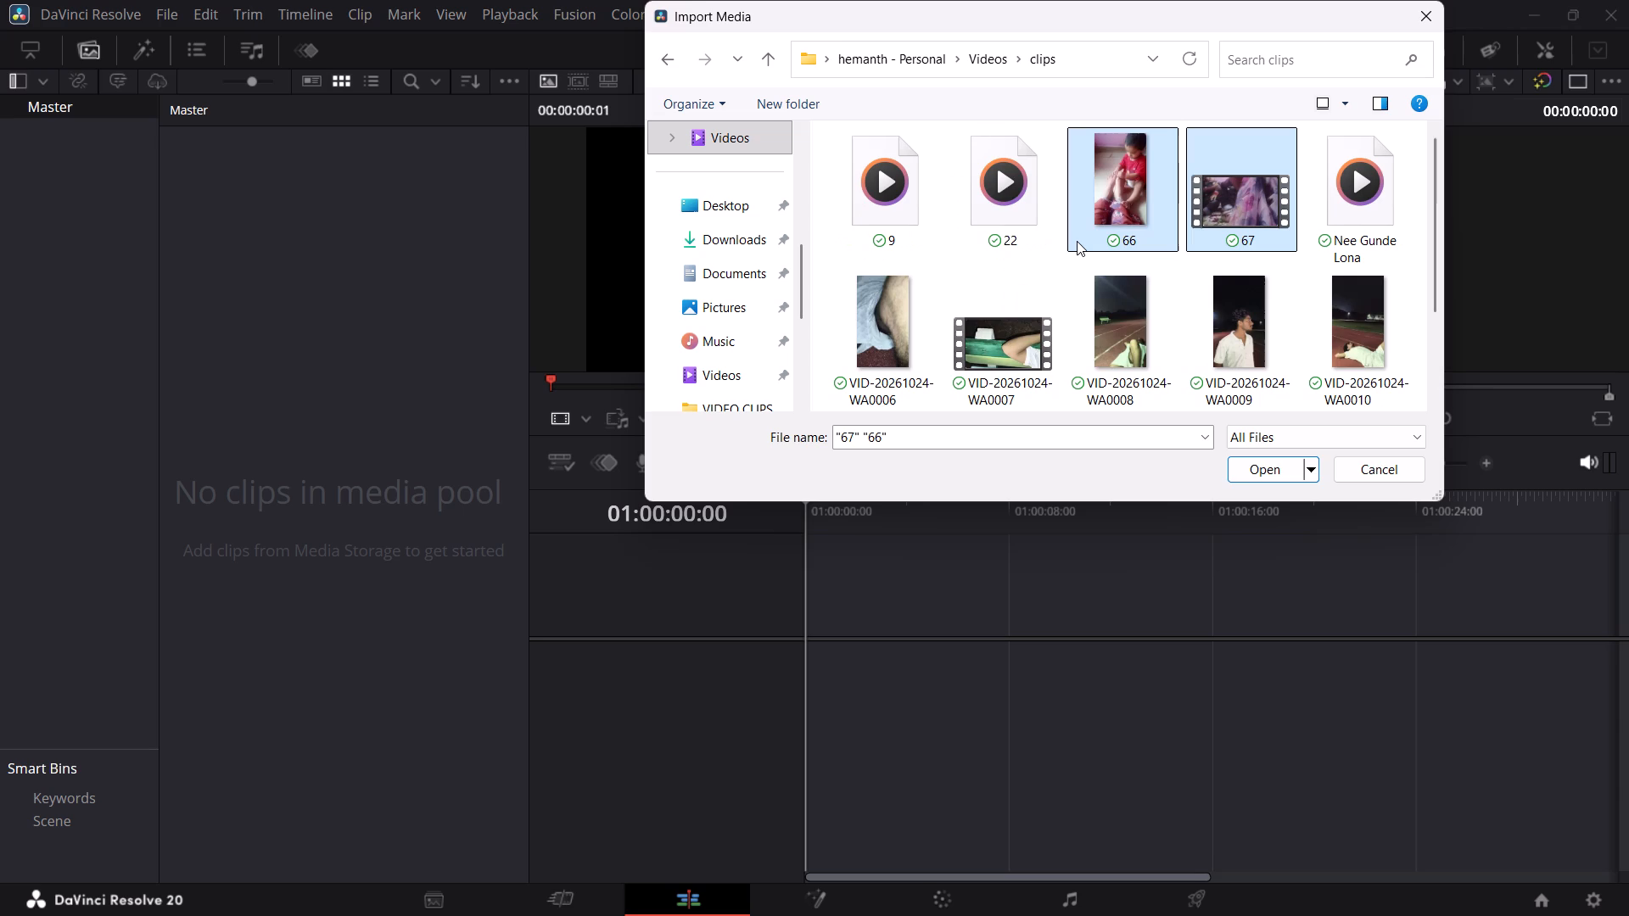
pyautogui.scroll(5, 1077, 241)
pyautogui.scroll(-2, 1077, 241)
pyautogui.scroll(1, 1077, 241)
pyautogui.scroll(-2, 1077, 241)
pyautogui.scroll(1, 1077, 241)
pyautogui.scroll(-2, 1077, 241)
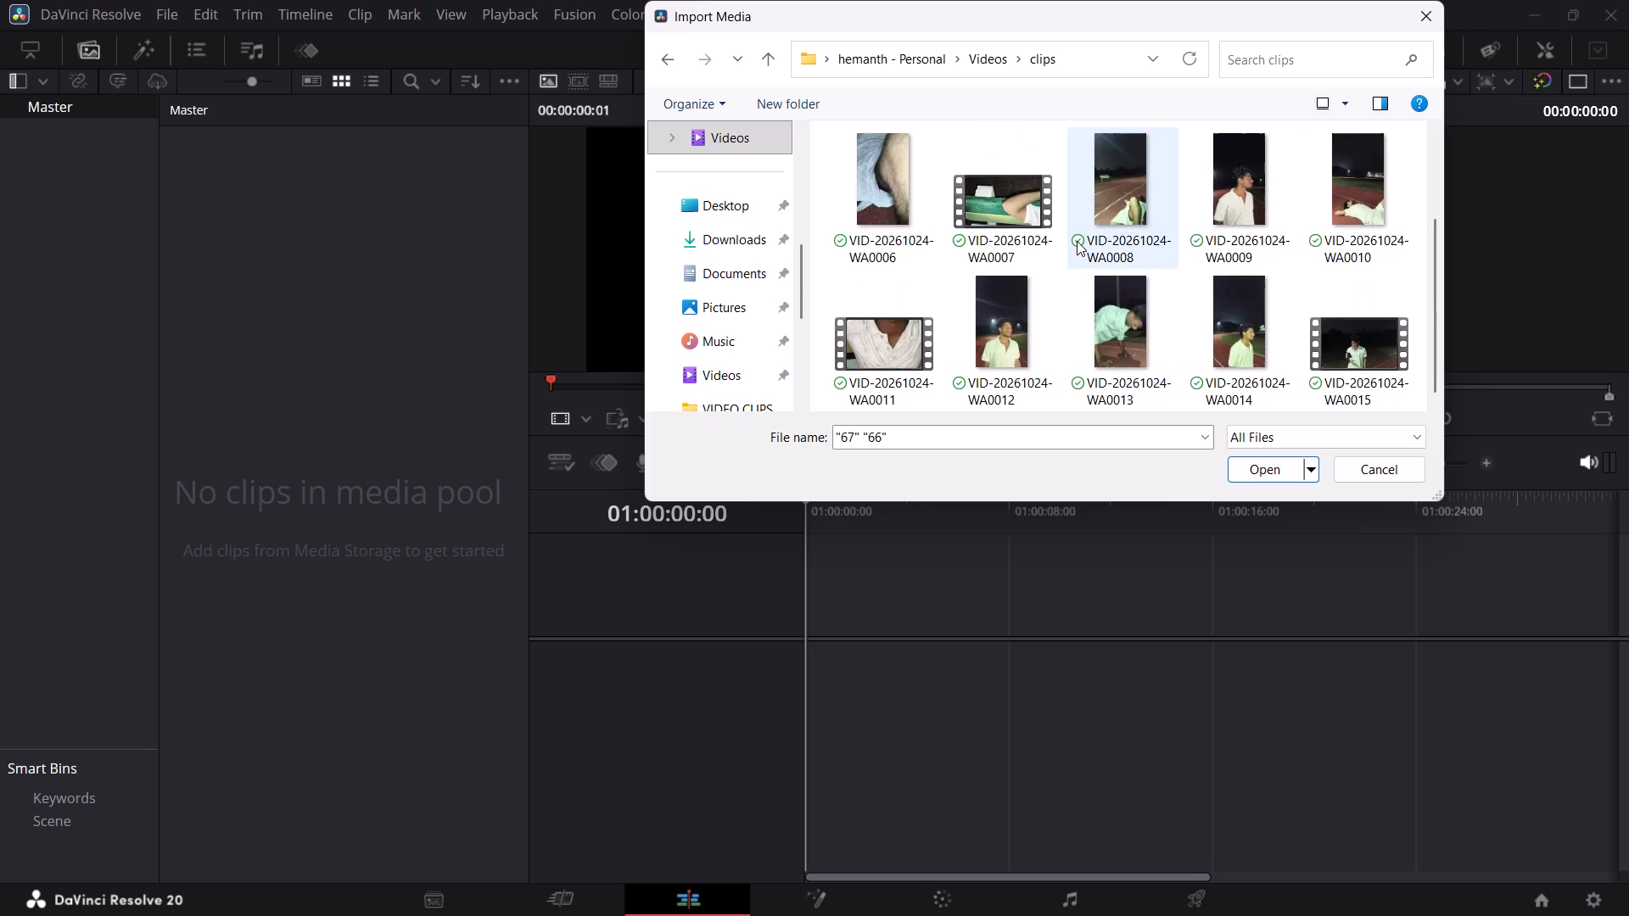
pyautogui.scroll(3, 1077, 241)
pyautogui.click(1250, 472)
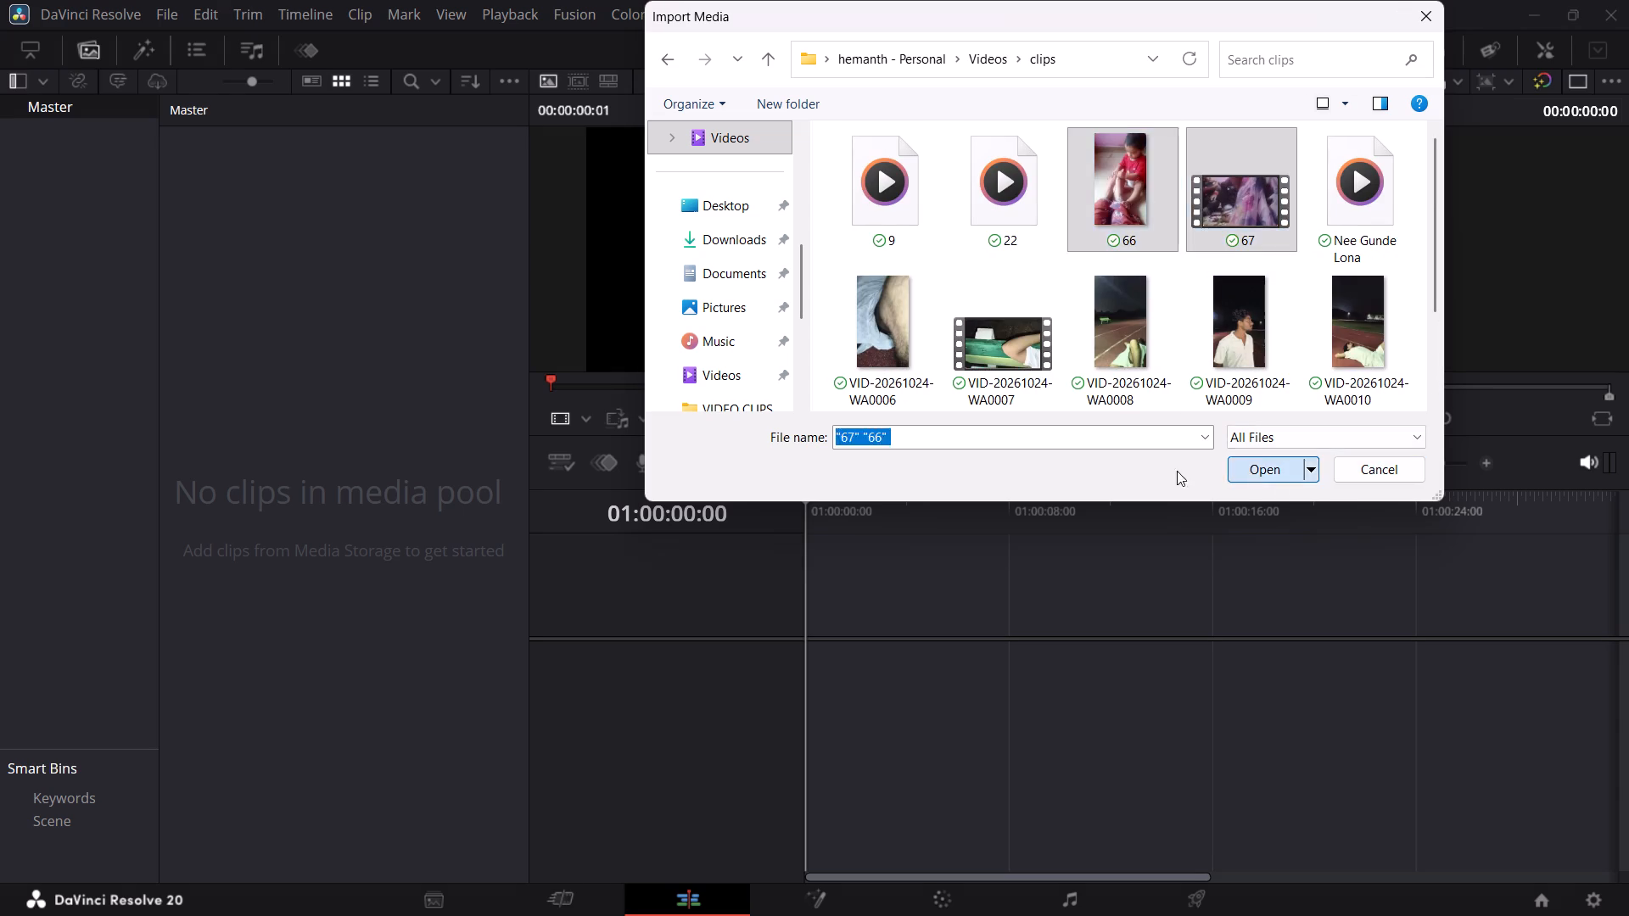
pyautogui.click(910, 548)
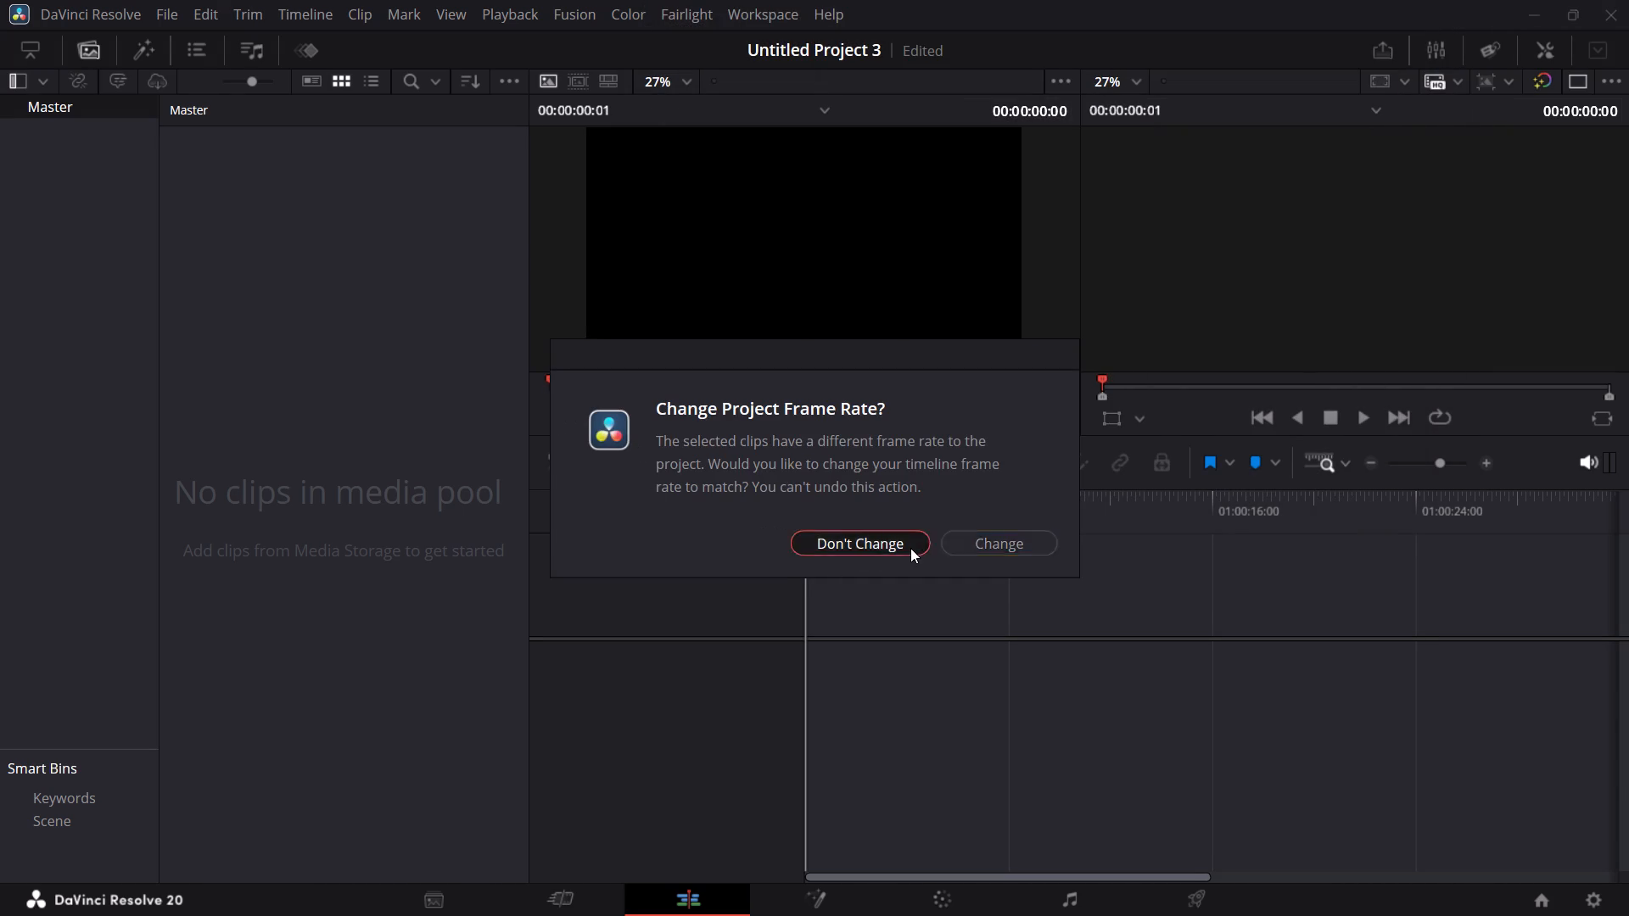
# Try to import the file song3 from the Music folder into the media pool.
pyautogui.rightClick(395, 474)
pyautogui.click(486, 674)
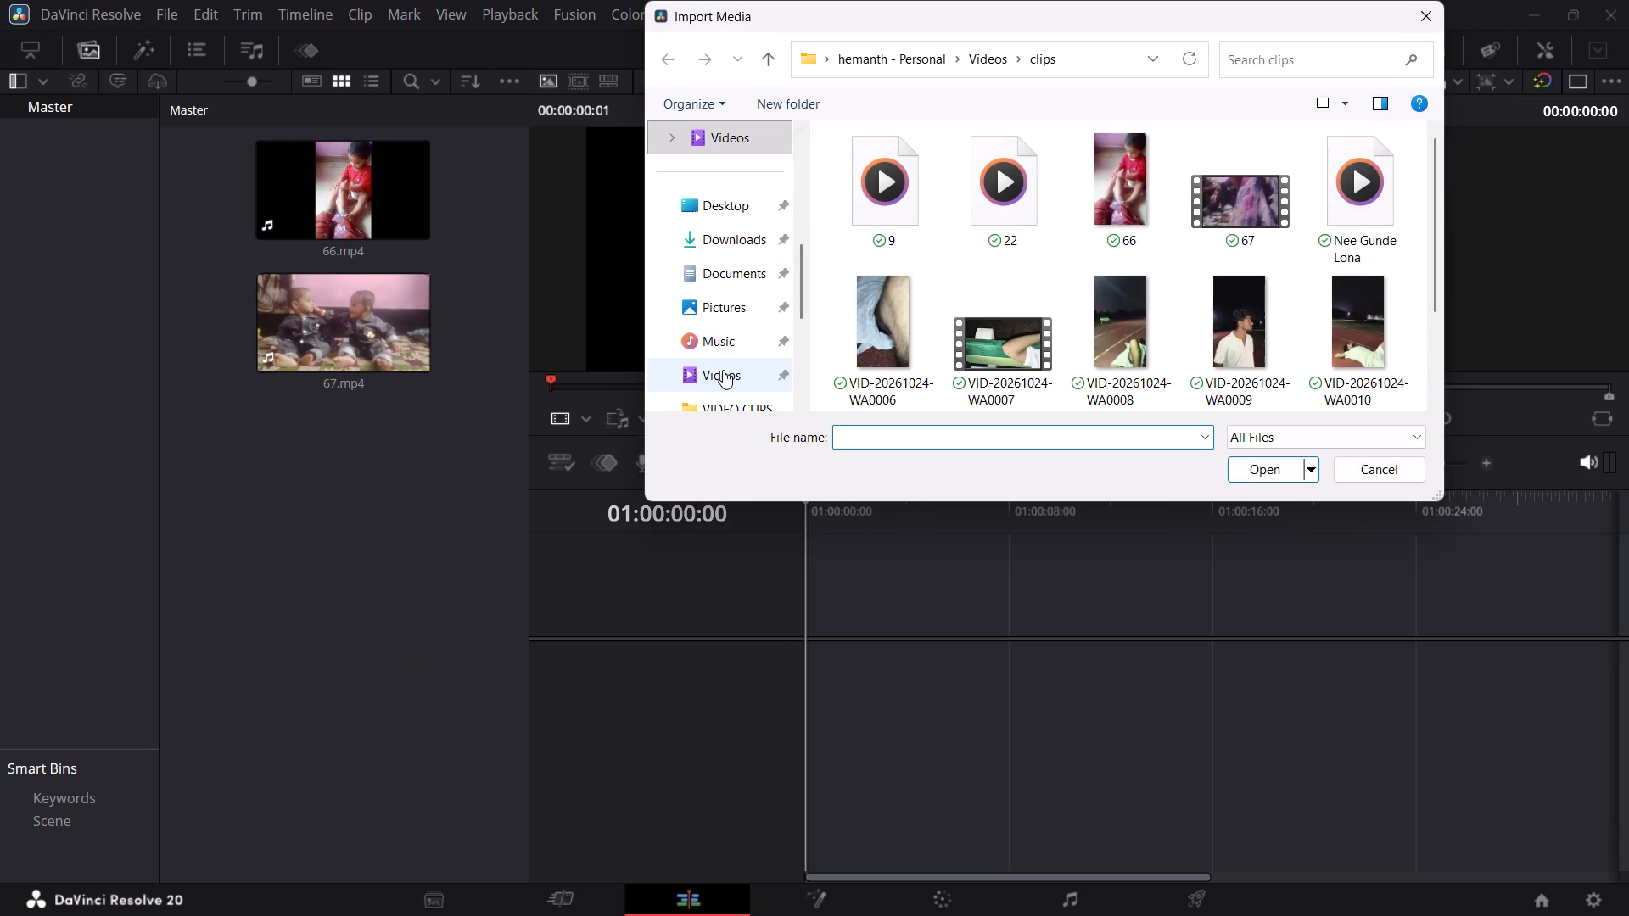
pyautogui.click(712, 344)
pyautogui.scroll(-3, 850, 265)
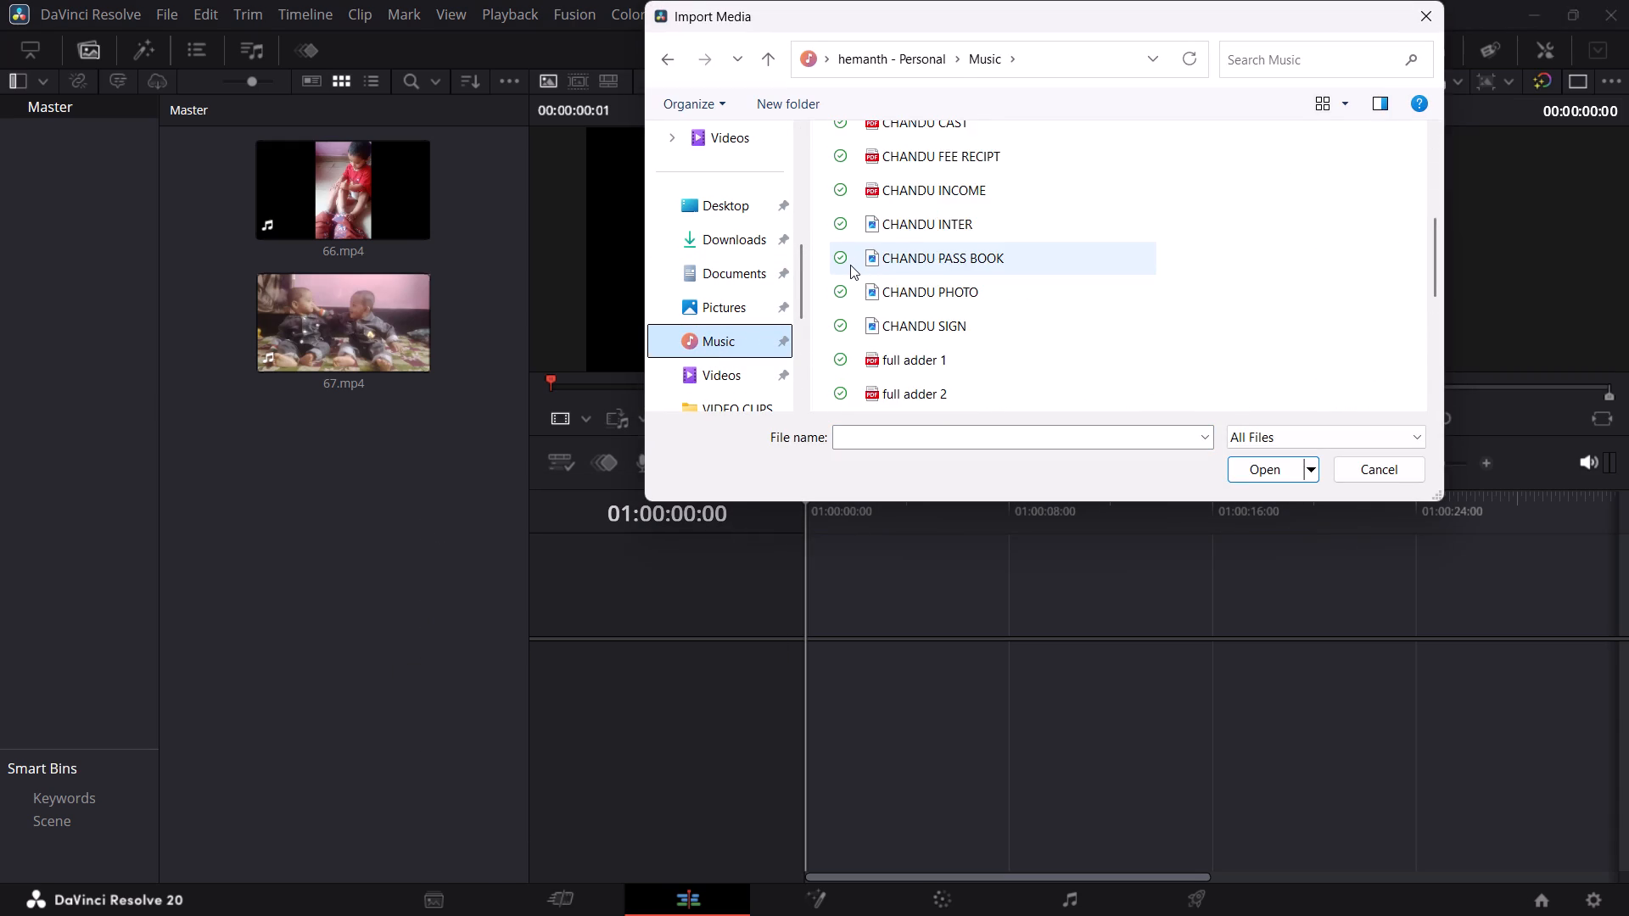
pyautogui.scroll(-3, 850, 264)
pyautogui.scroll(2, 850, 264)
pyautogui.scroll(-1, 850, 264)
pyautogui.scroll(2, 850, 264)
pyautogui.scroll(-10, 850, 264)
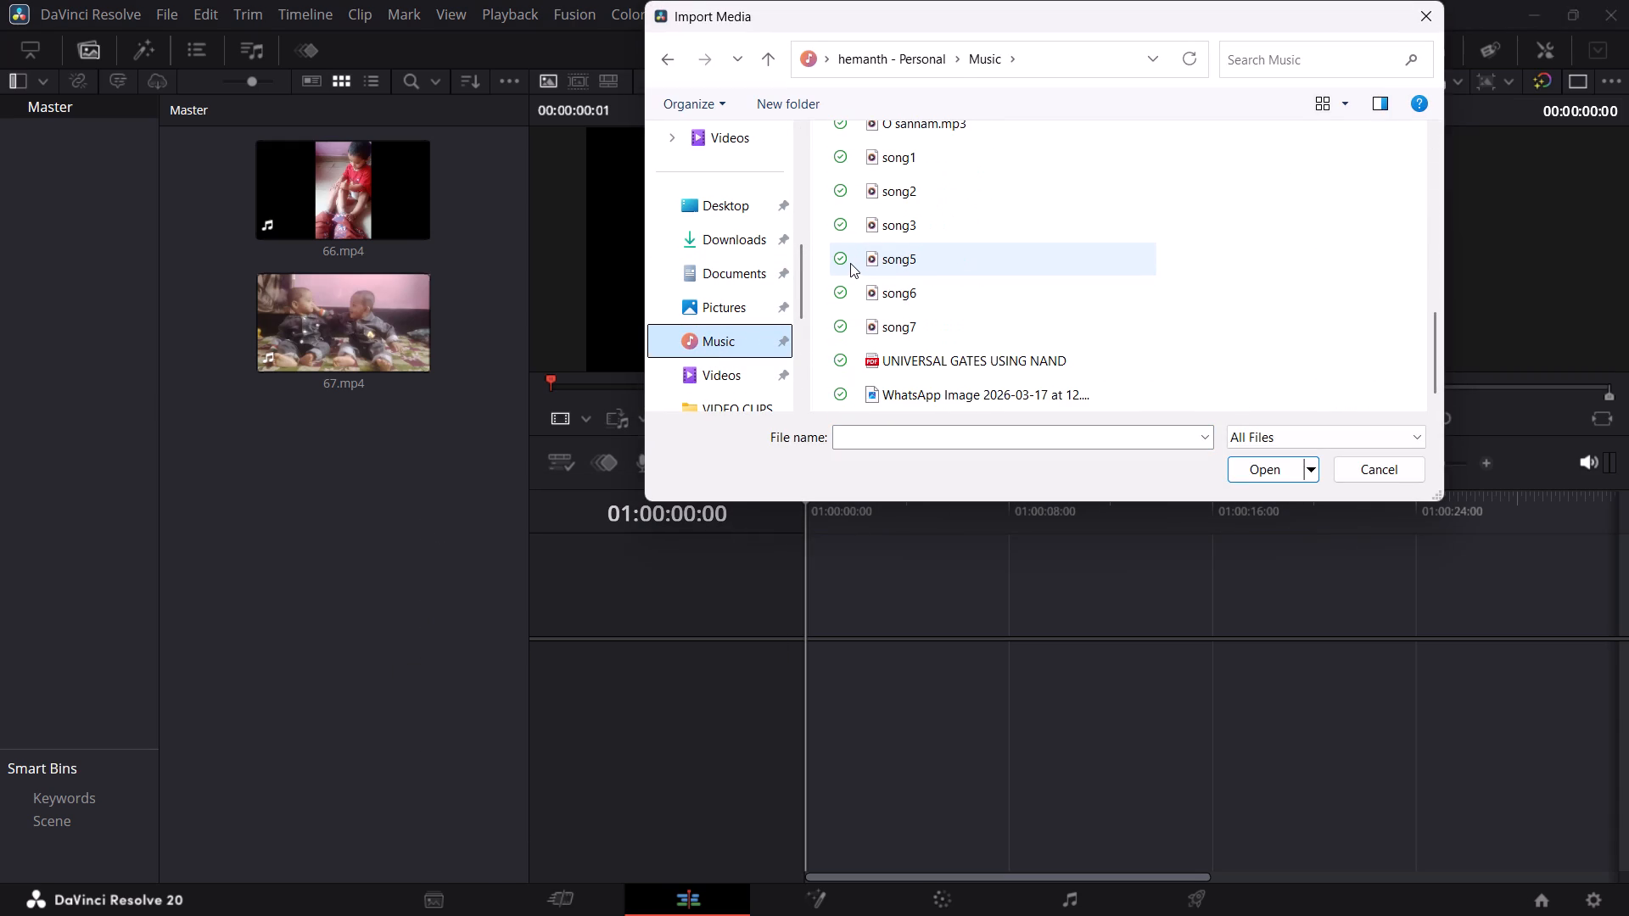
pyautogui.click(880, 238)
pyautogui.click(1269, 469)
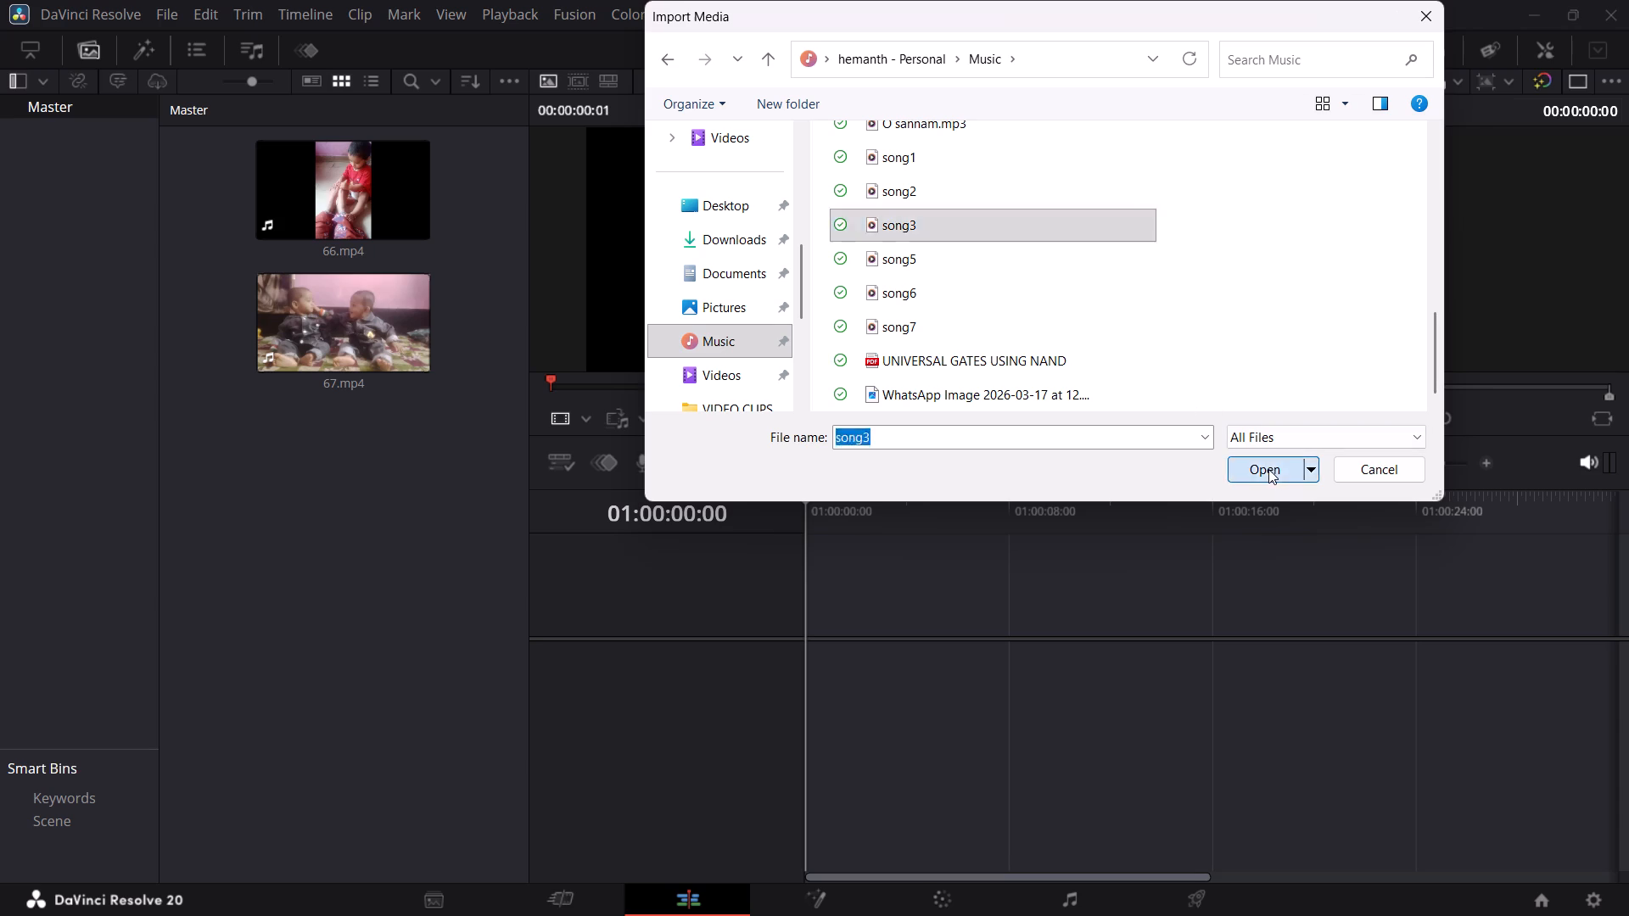
# Import the audio file Nee Gunde Lona from the clips folder inside Videos into the media pool.
pyautogui.rightClick(352, 474)
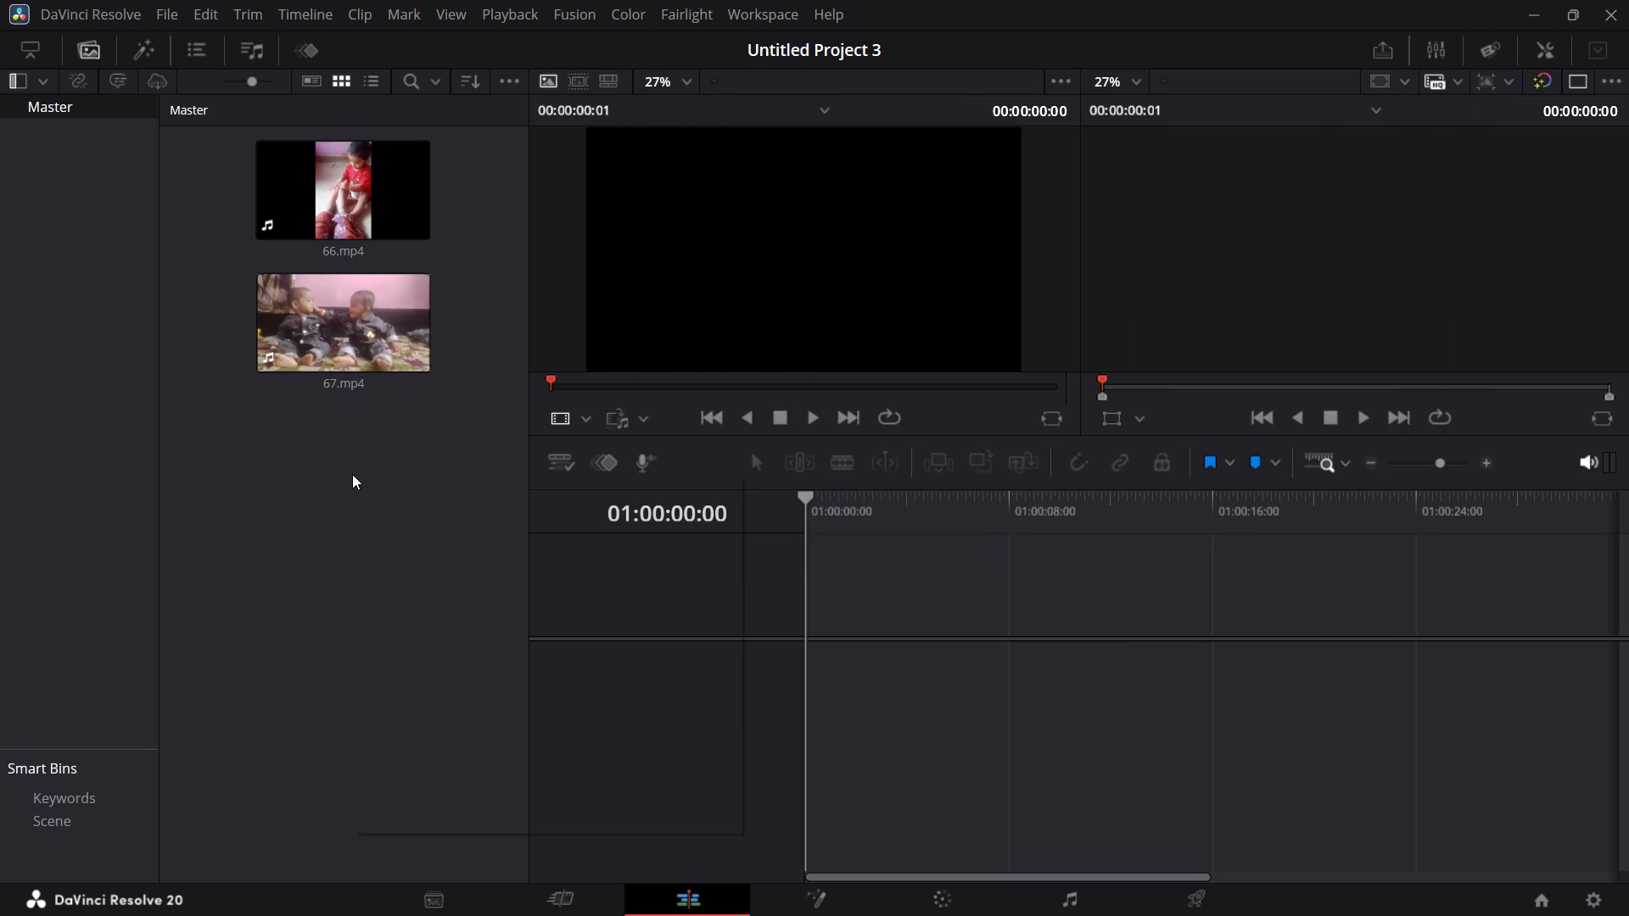
pyautogui.click(409, 667)
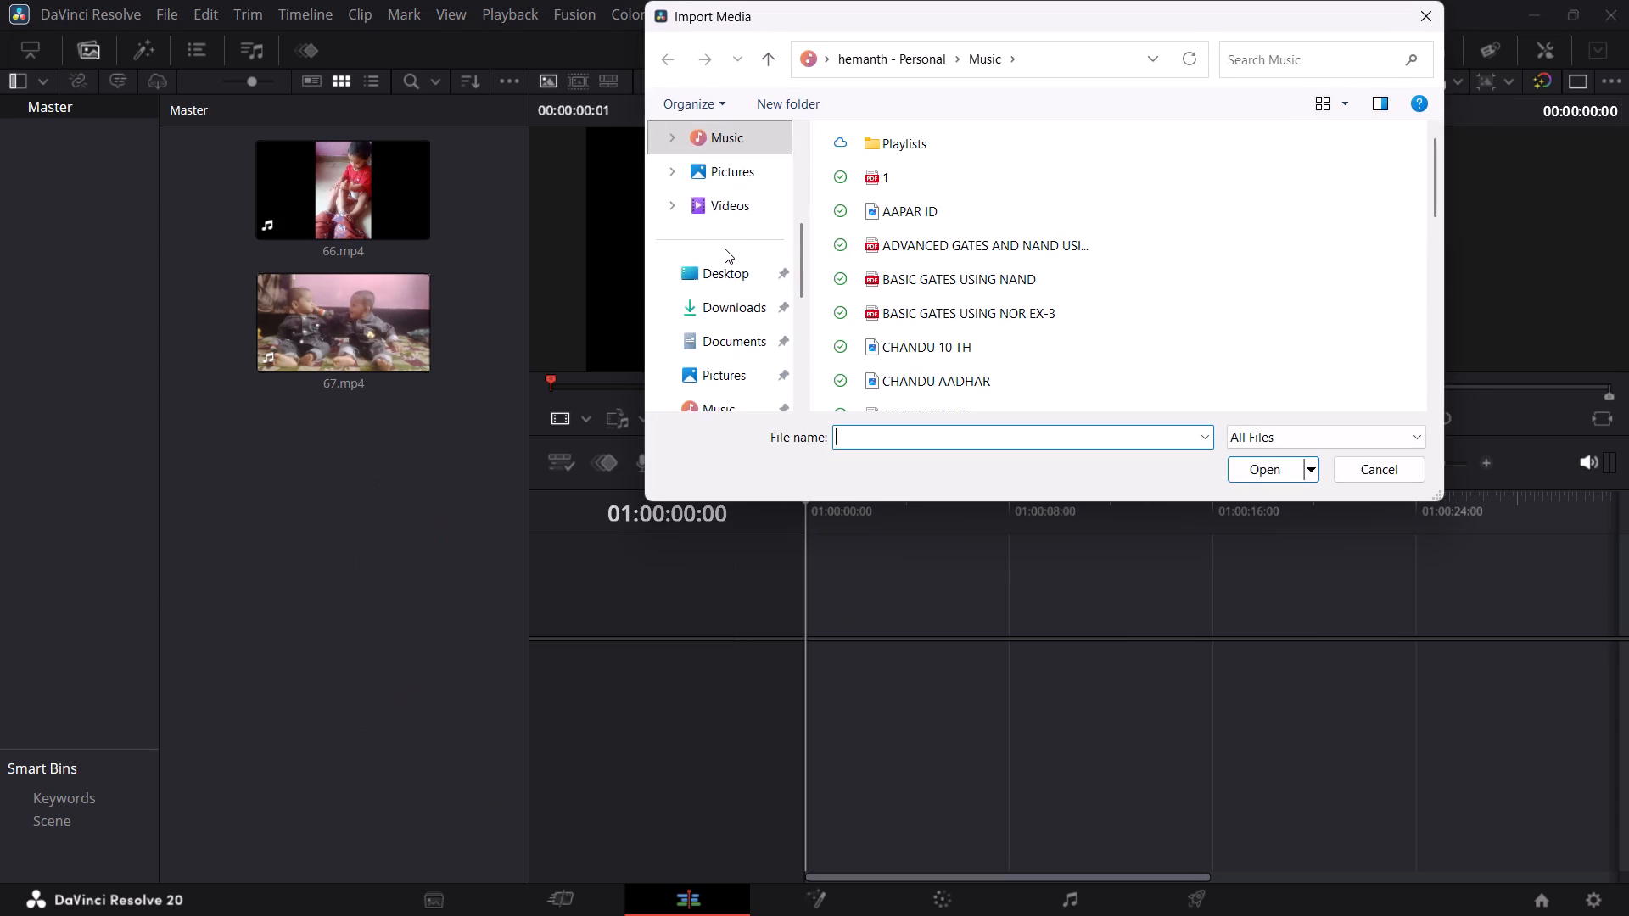
pyautogui.scroll(-1, 725, 249)
pyautogui.click(733, 335)
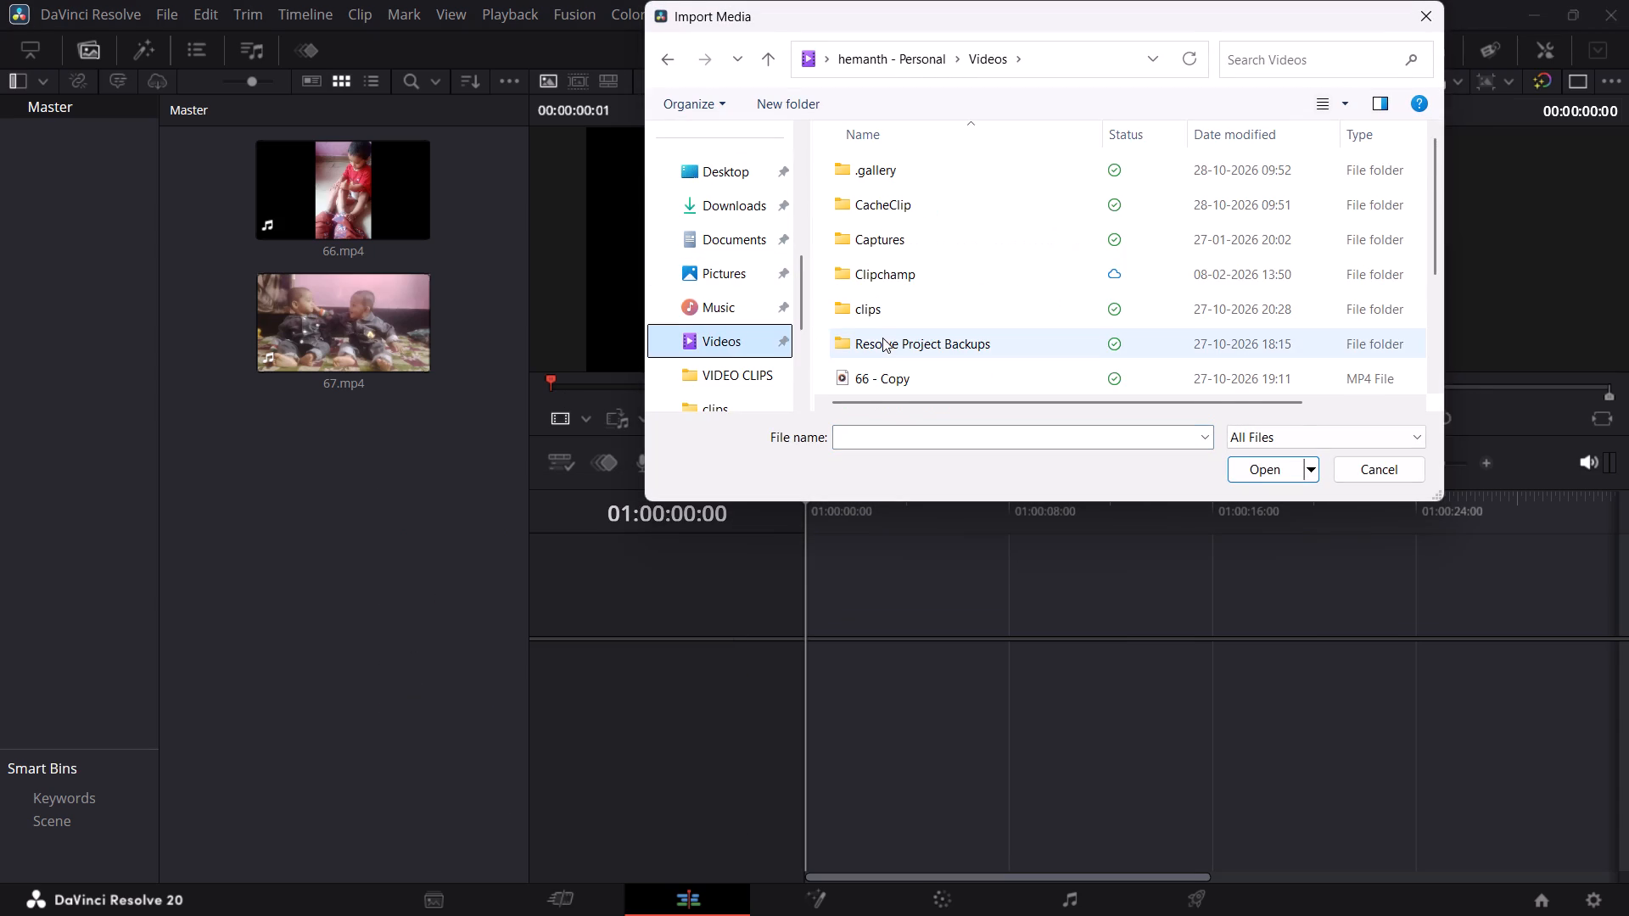
pyautogui.scroll(-1, 882, 338)
pyautogui.scroll(2, 882, 338)
pyautogui.scroll(-2, 882, 338)
pyautogui.scroll(2, 882, 338)
pyautogui.scroll(-2, 882, 338)
pyautogui.scroll(1, 882, 338)
pyautogui.scroll(-1, 882, 338)
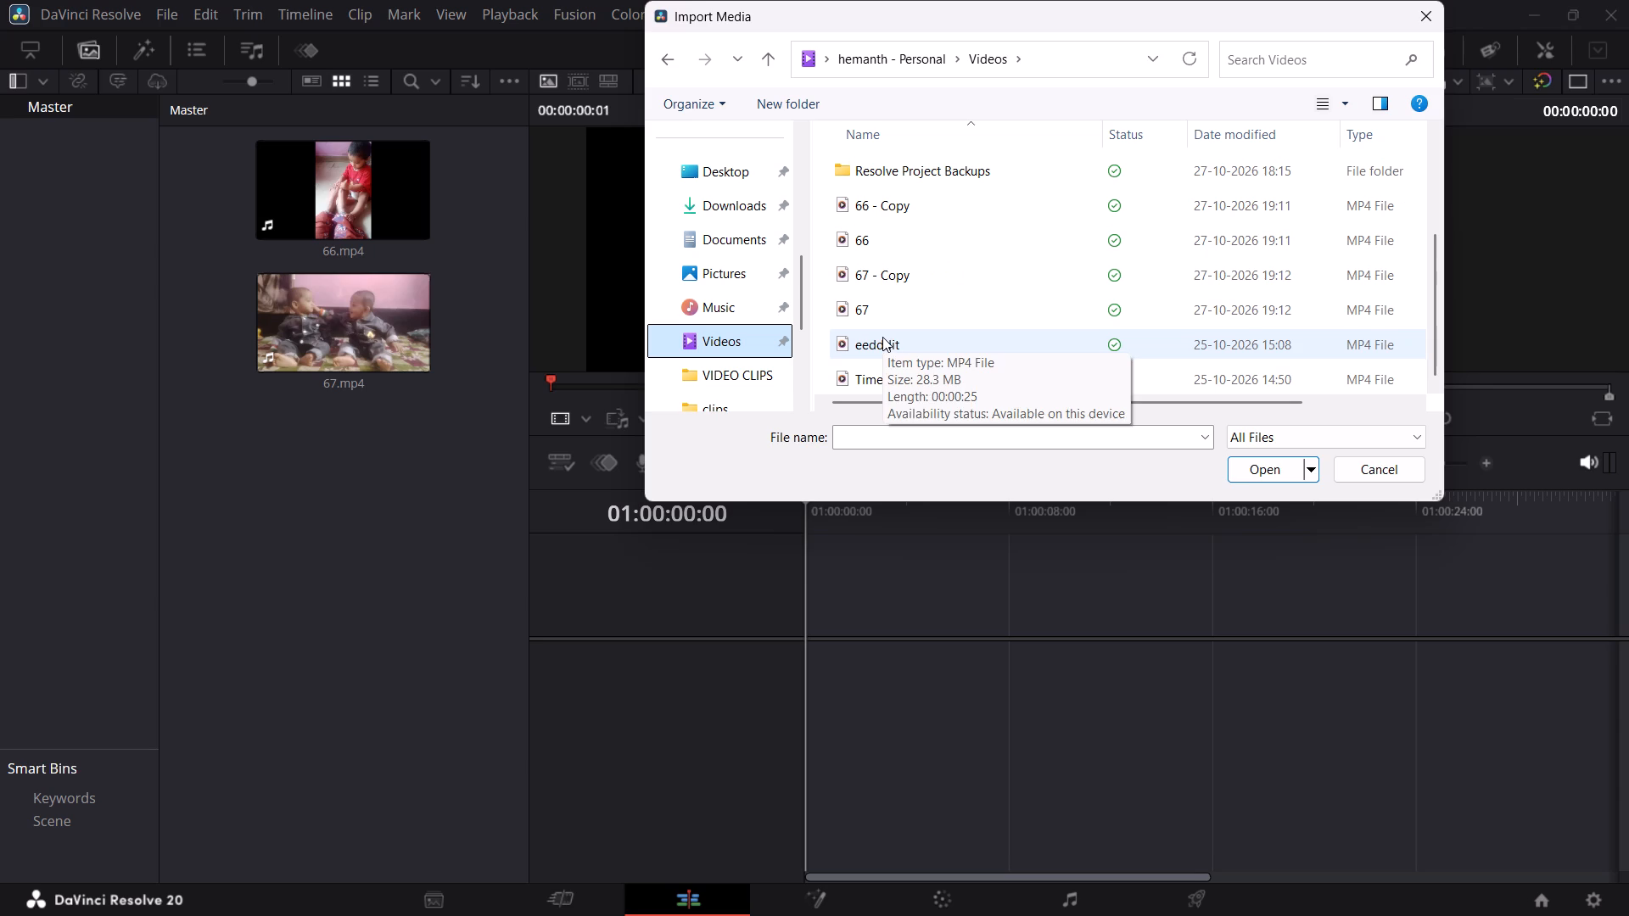
pyautogui.scroll(-4, 882, 337)
pyautogui.scroll(4, 882, 337)
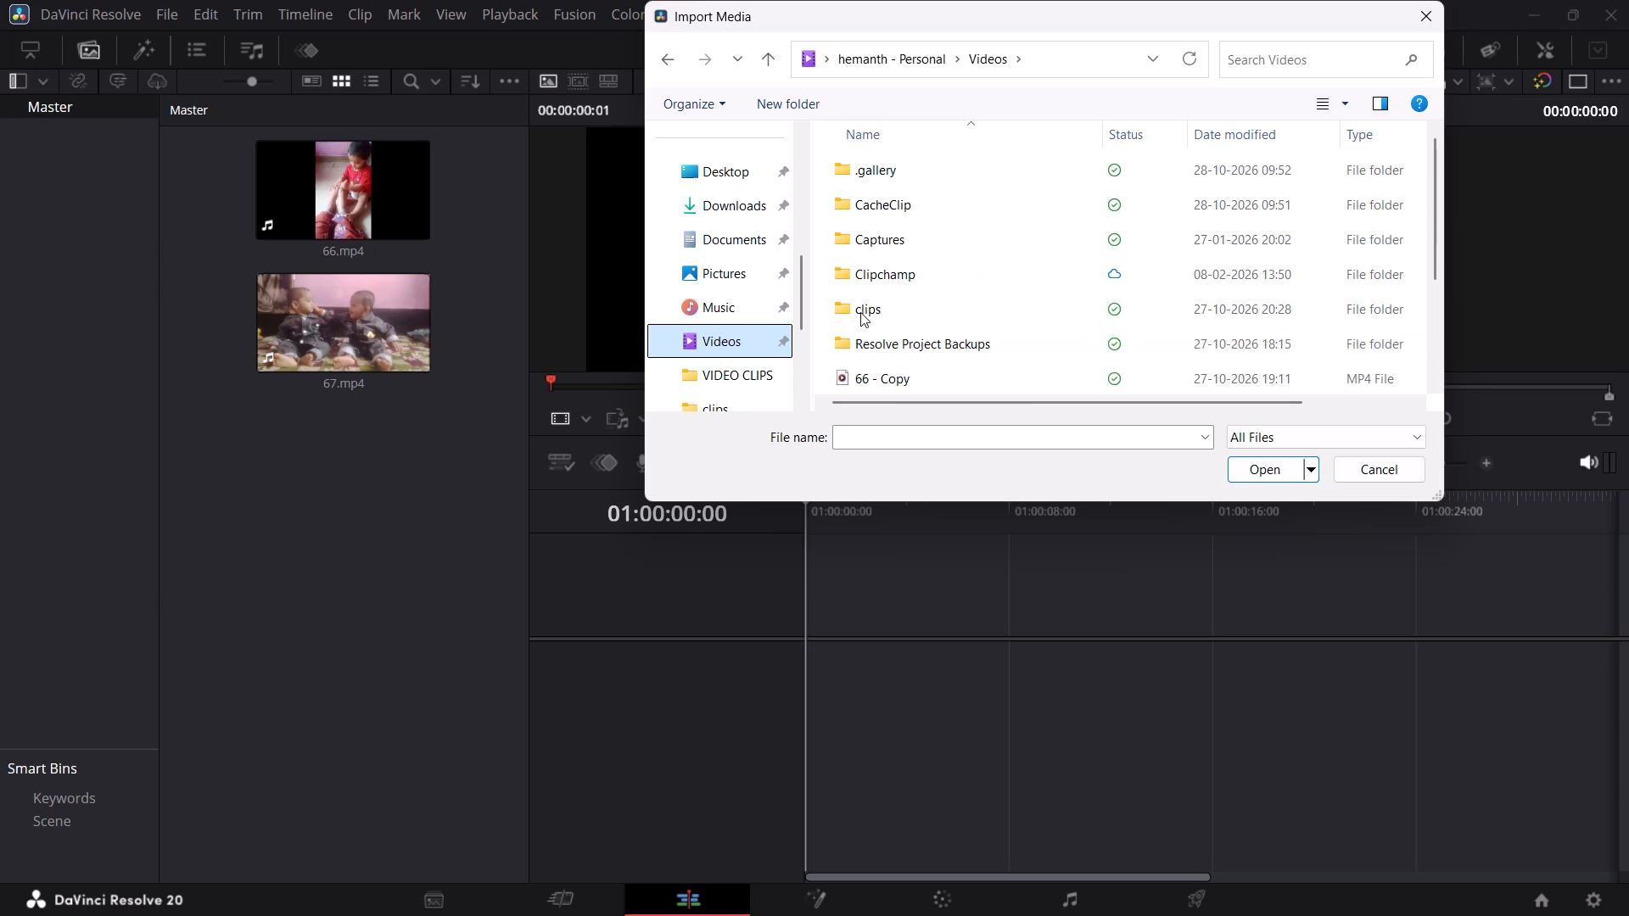
pyautogui.doubleClick(860, 312)
pyautogui.scroll(-5, 859, 312)
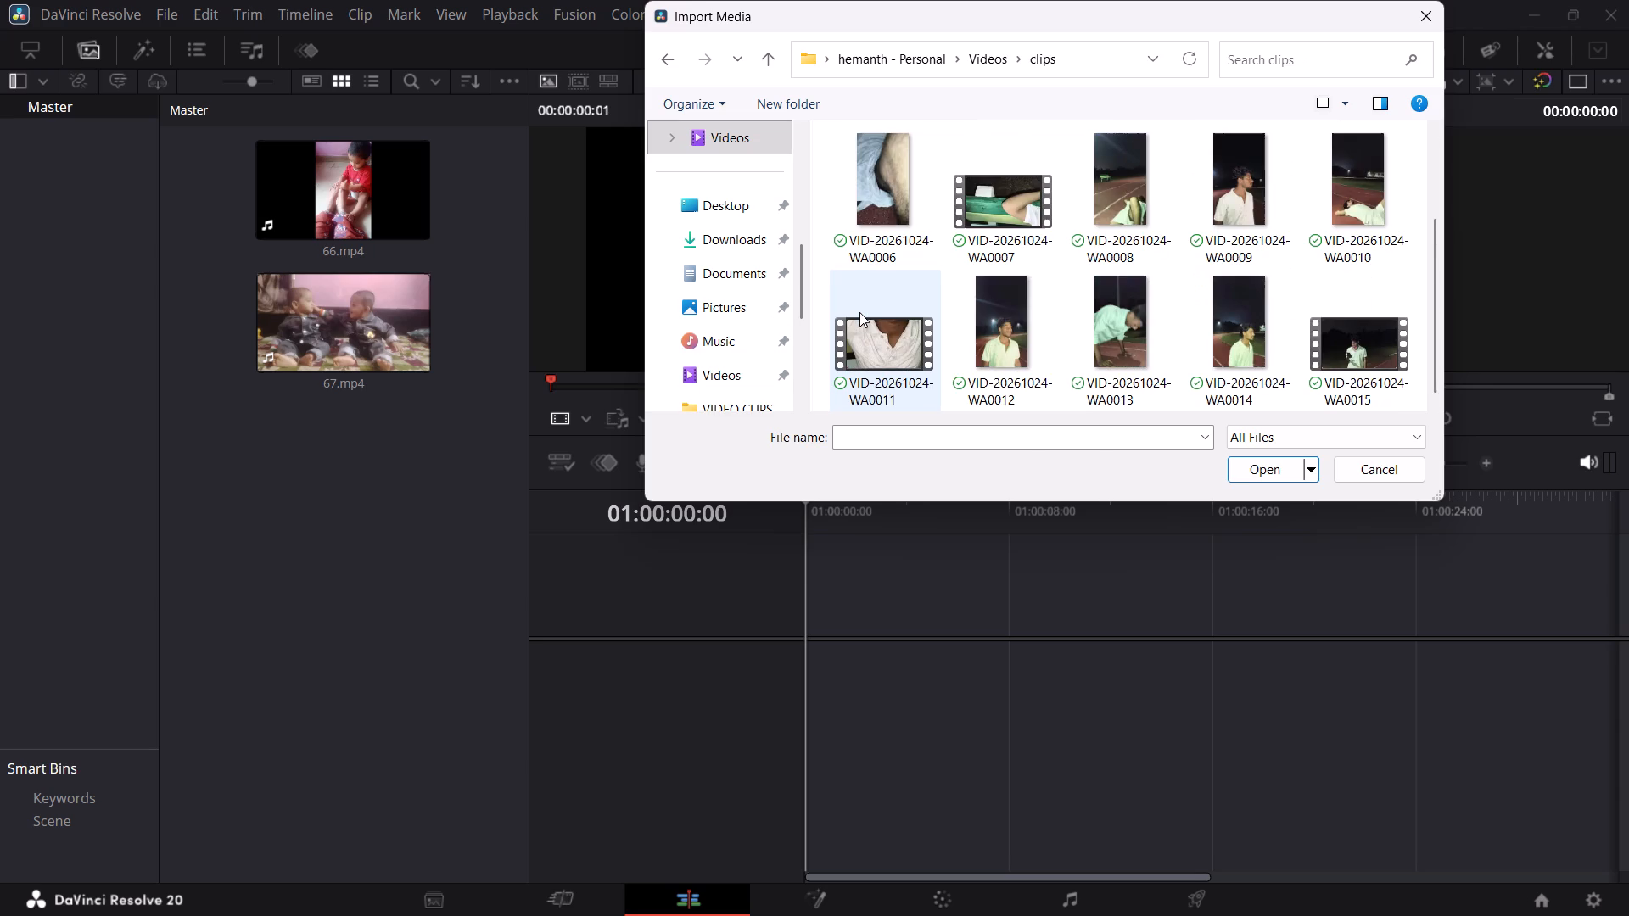
pyautogui.scroll(-1, 859, 312)
pyautogui.scroll(2, 859, 312)
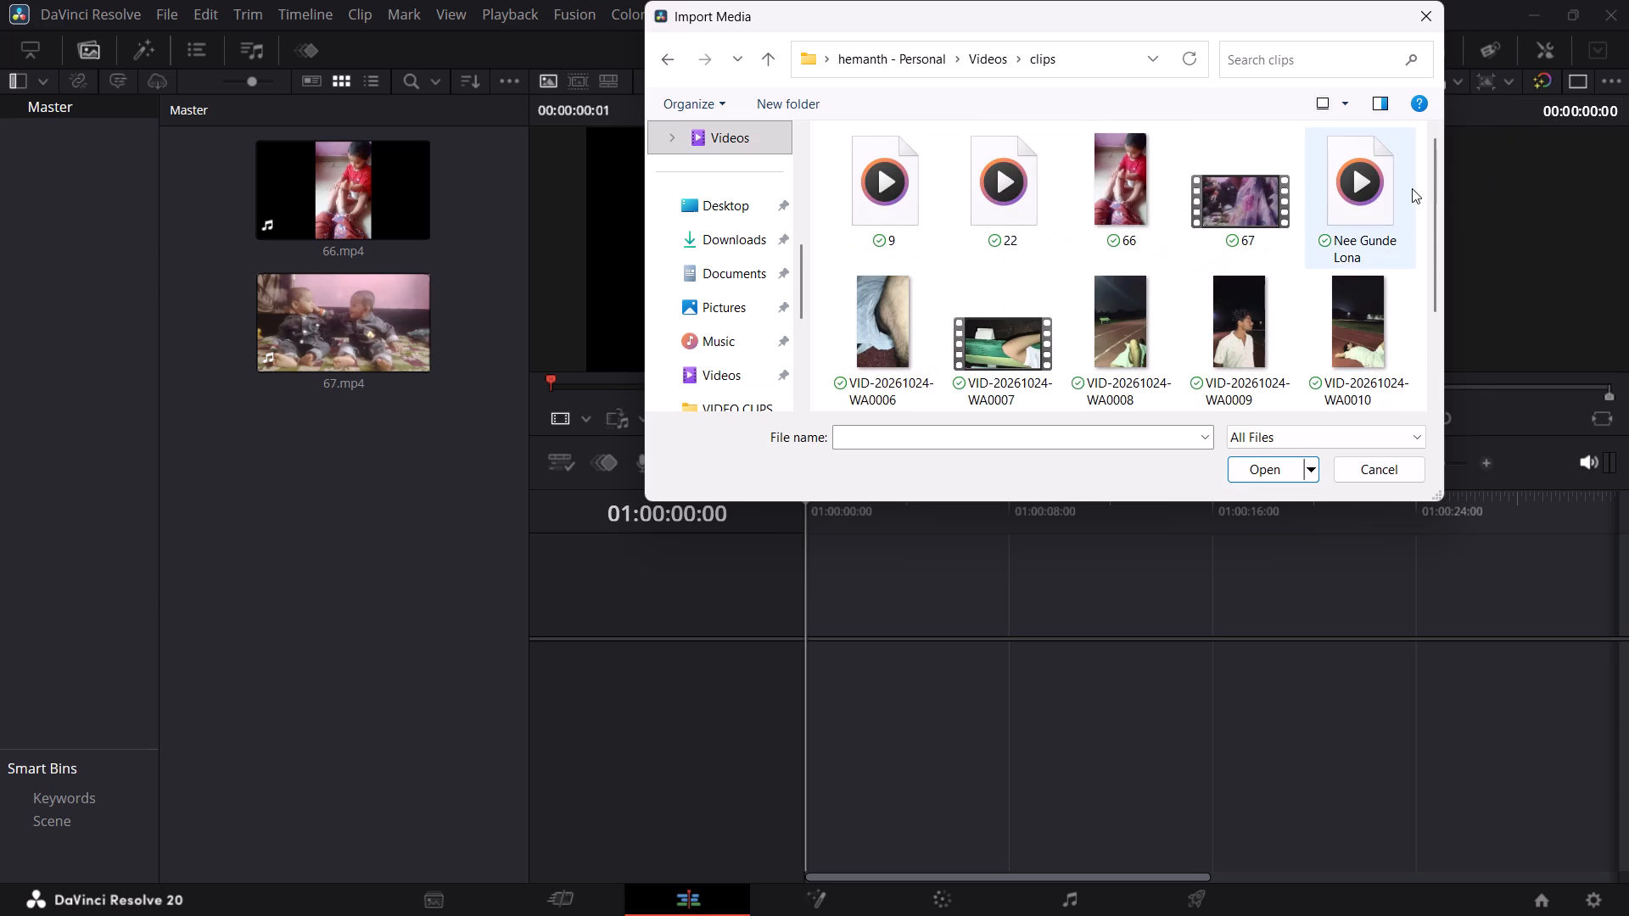
pyautogui.click(1412, 188)
pyautogui.click(1248, 473)
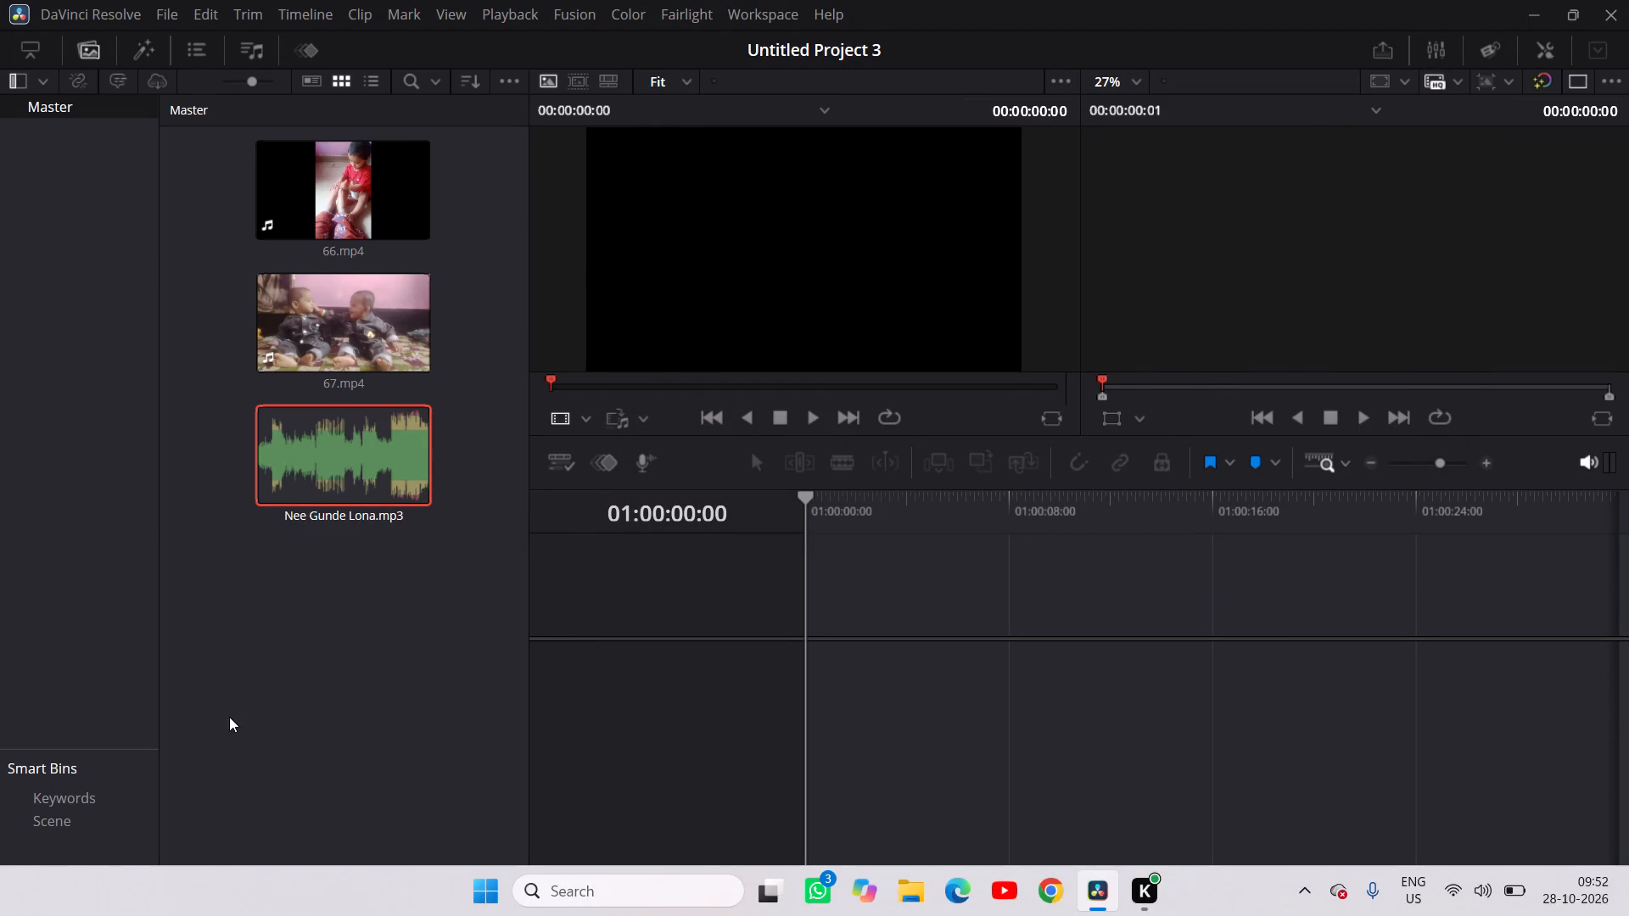
# Browse the Videos folder and its clips subfolder for further media to import, then close the import dialog.
pyautogui.rightClick(271, 622)
pyautogui.click(355, 471)
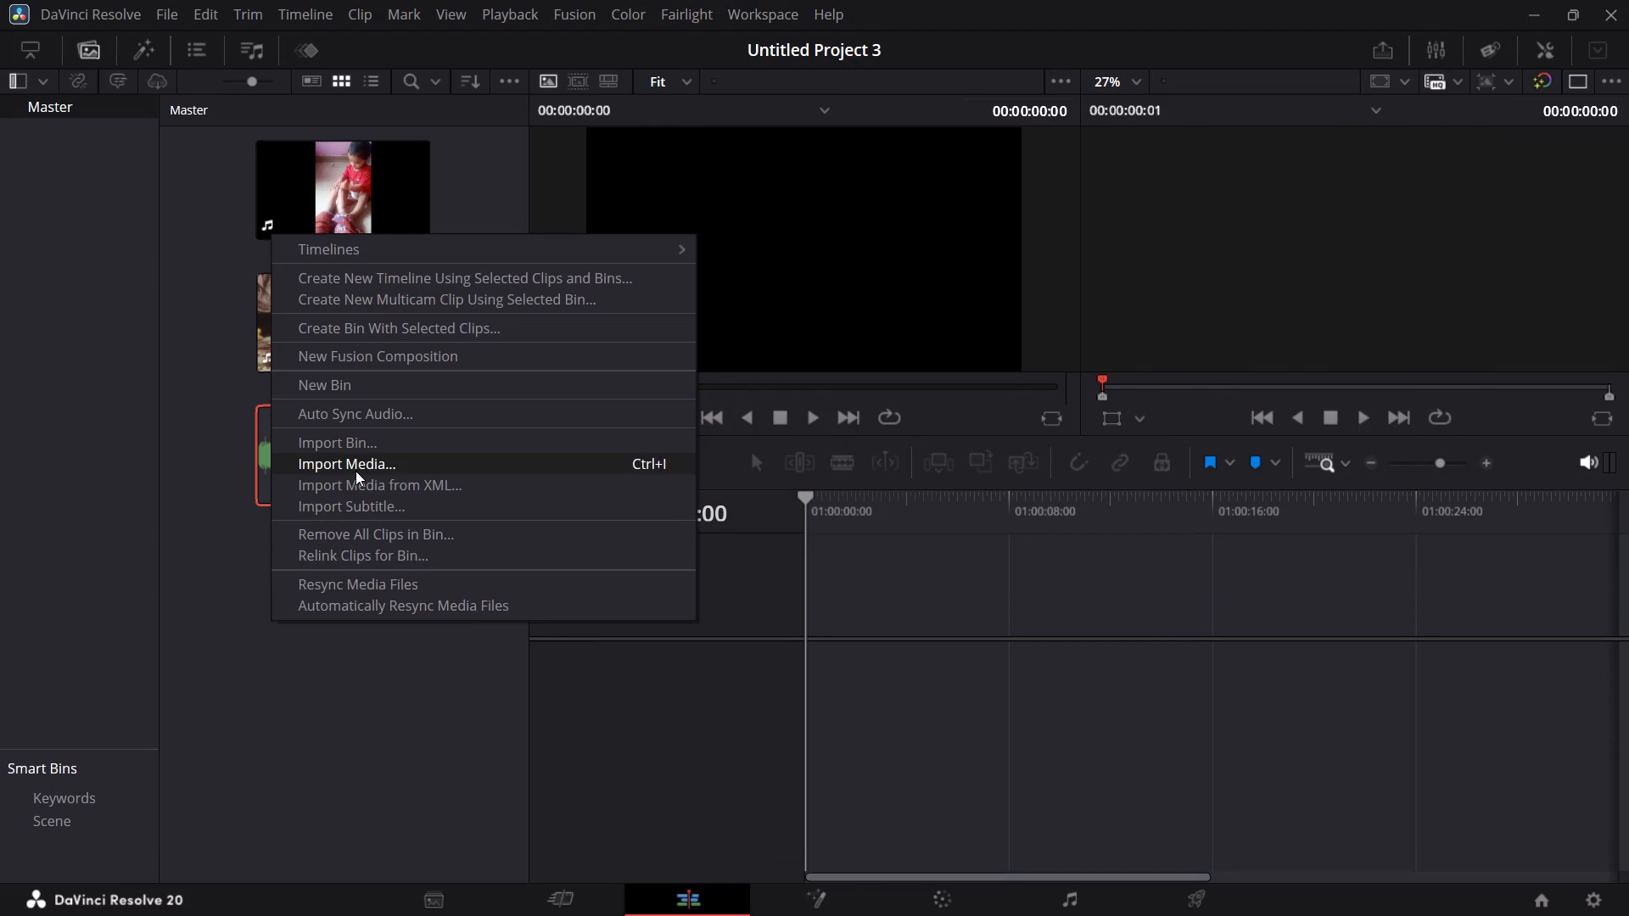
pyautogui.scroll(-2, 971, 219)
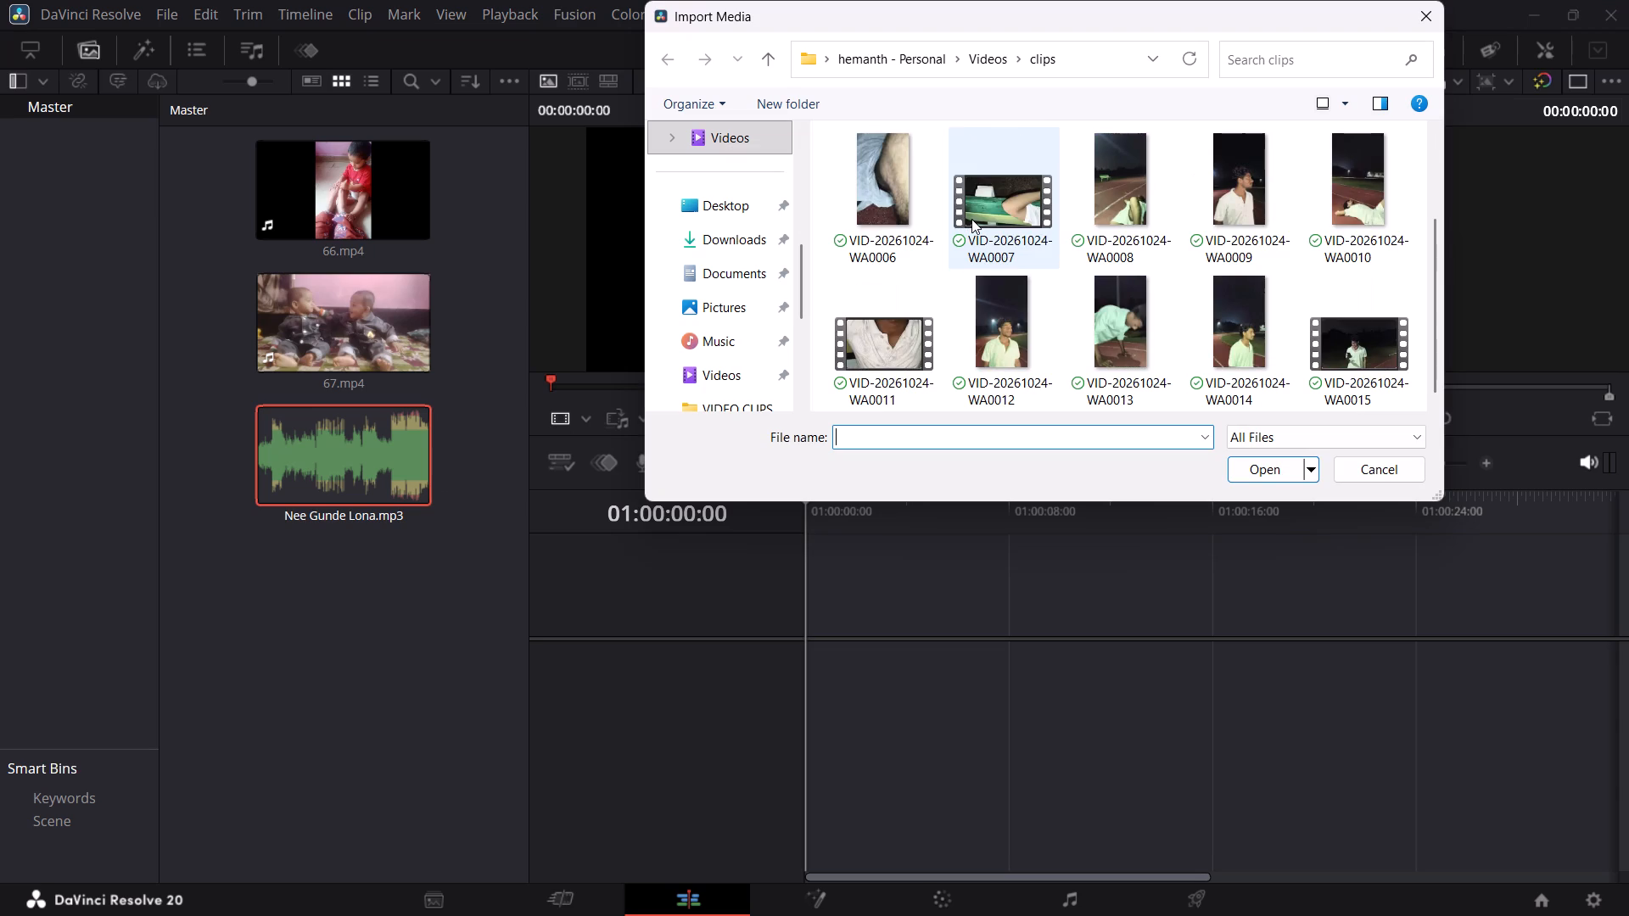
pyautogui.scroll(-2, 972, 218)
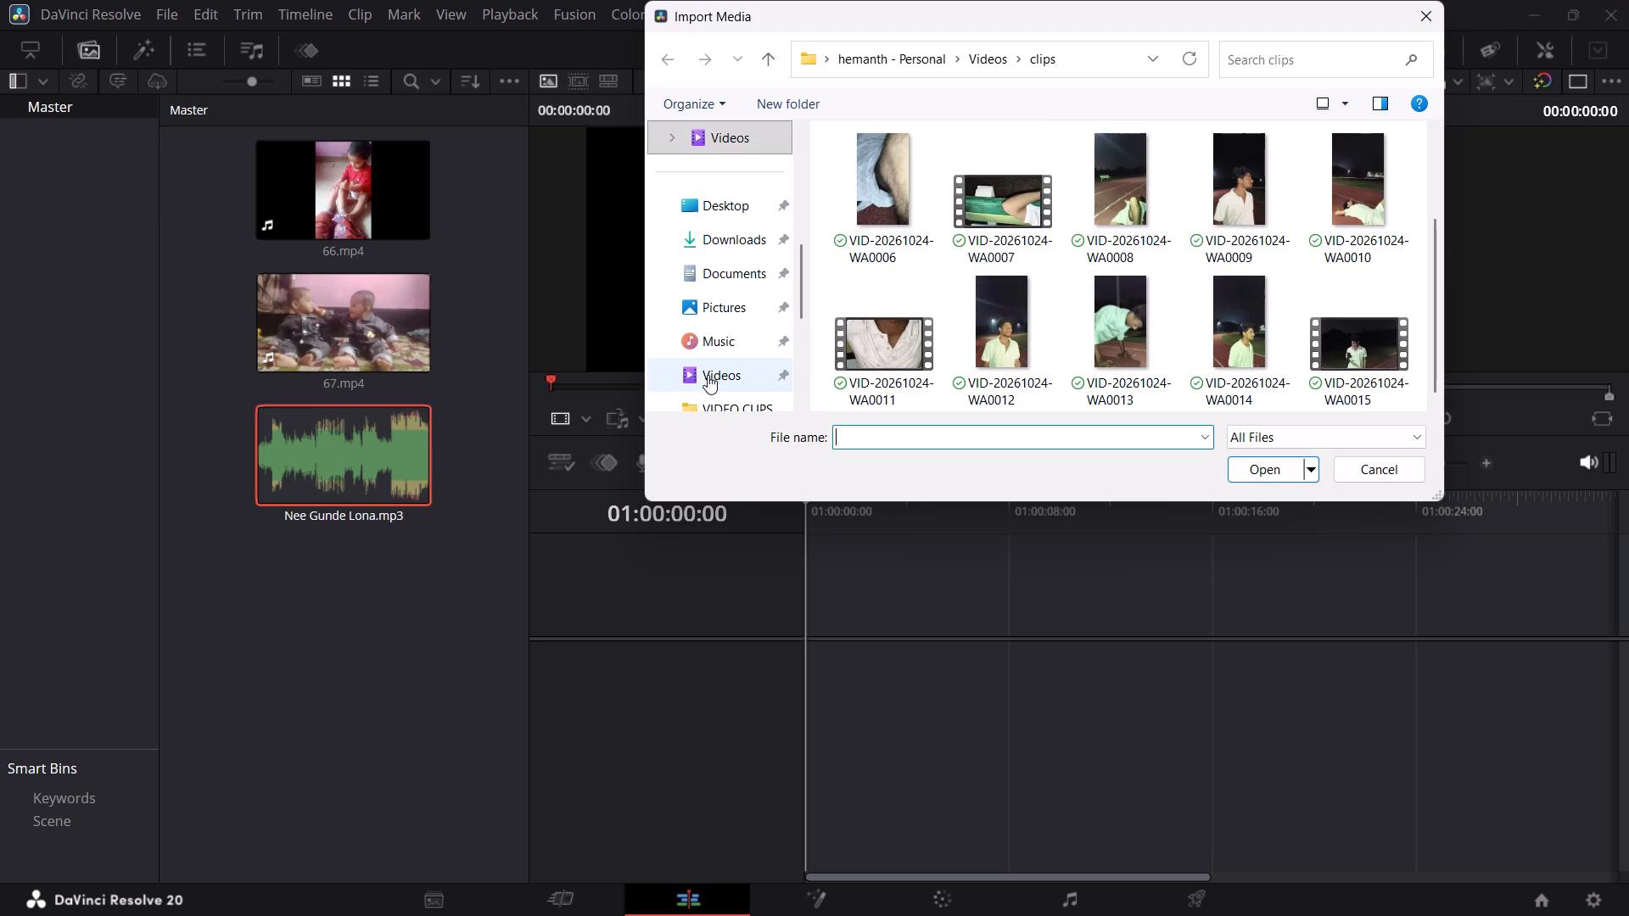
pyautogui.click(707, 375)
pyautogui.scroll(-2, 1008, 240)
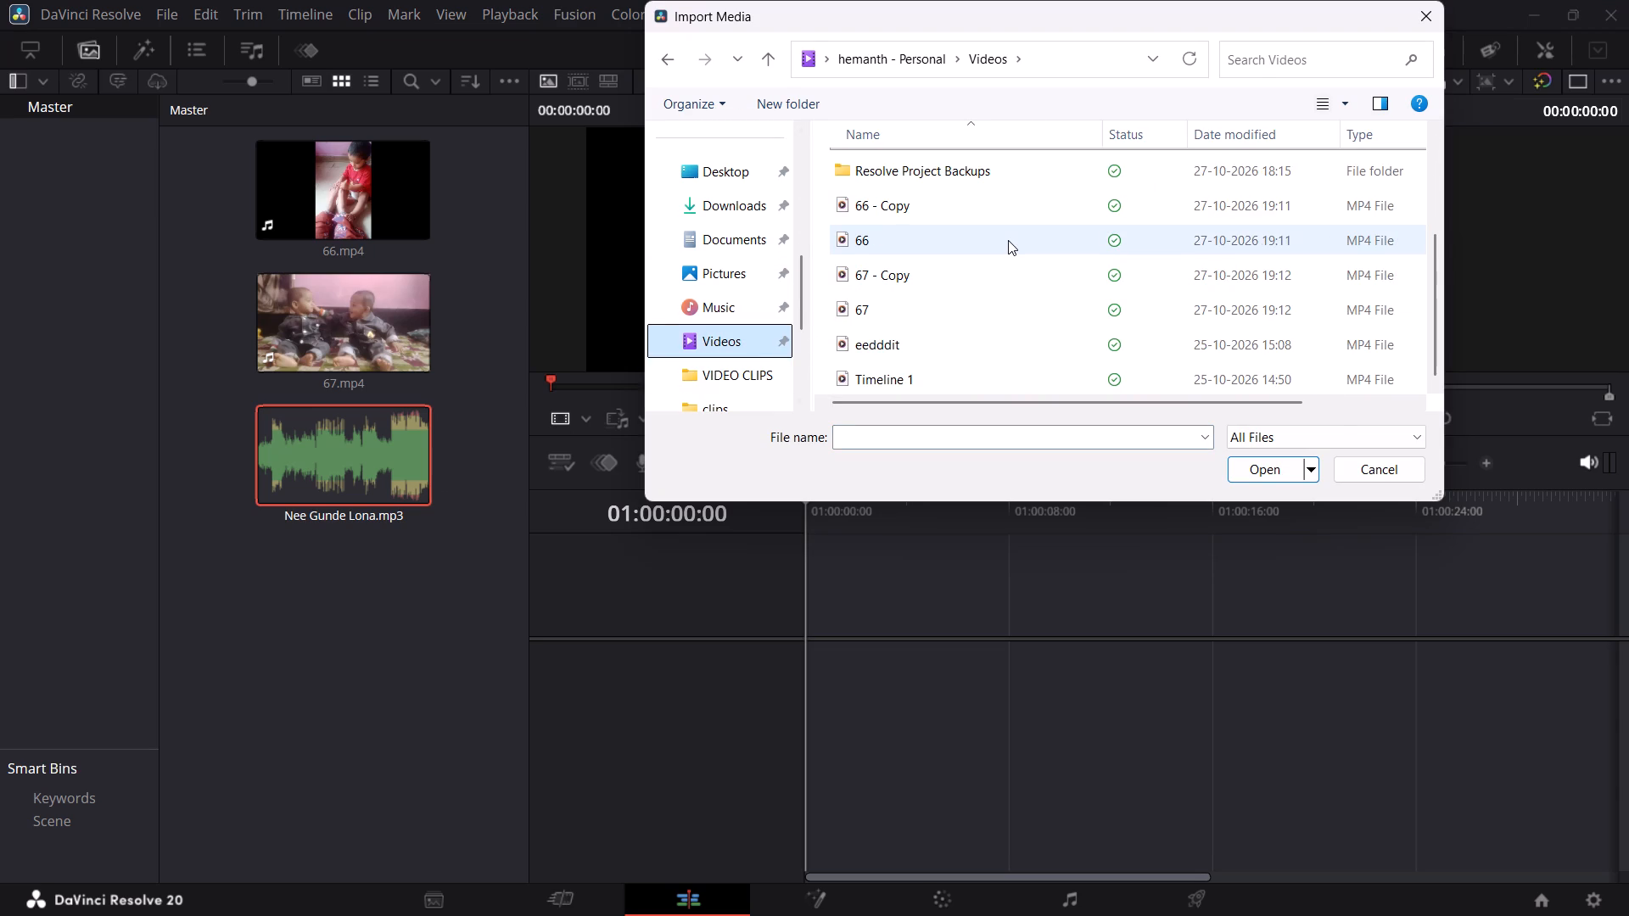
pyautogui.scroll(-1, 1008, 240)
pyautogui.scroll(1, 1008, 240)
pyautogui.scroll(-1, 1008, 240)
pyautogui.scroll(1, 910, 272)
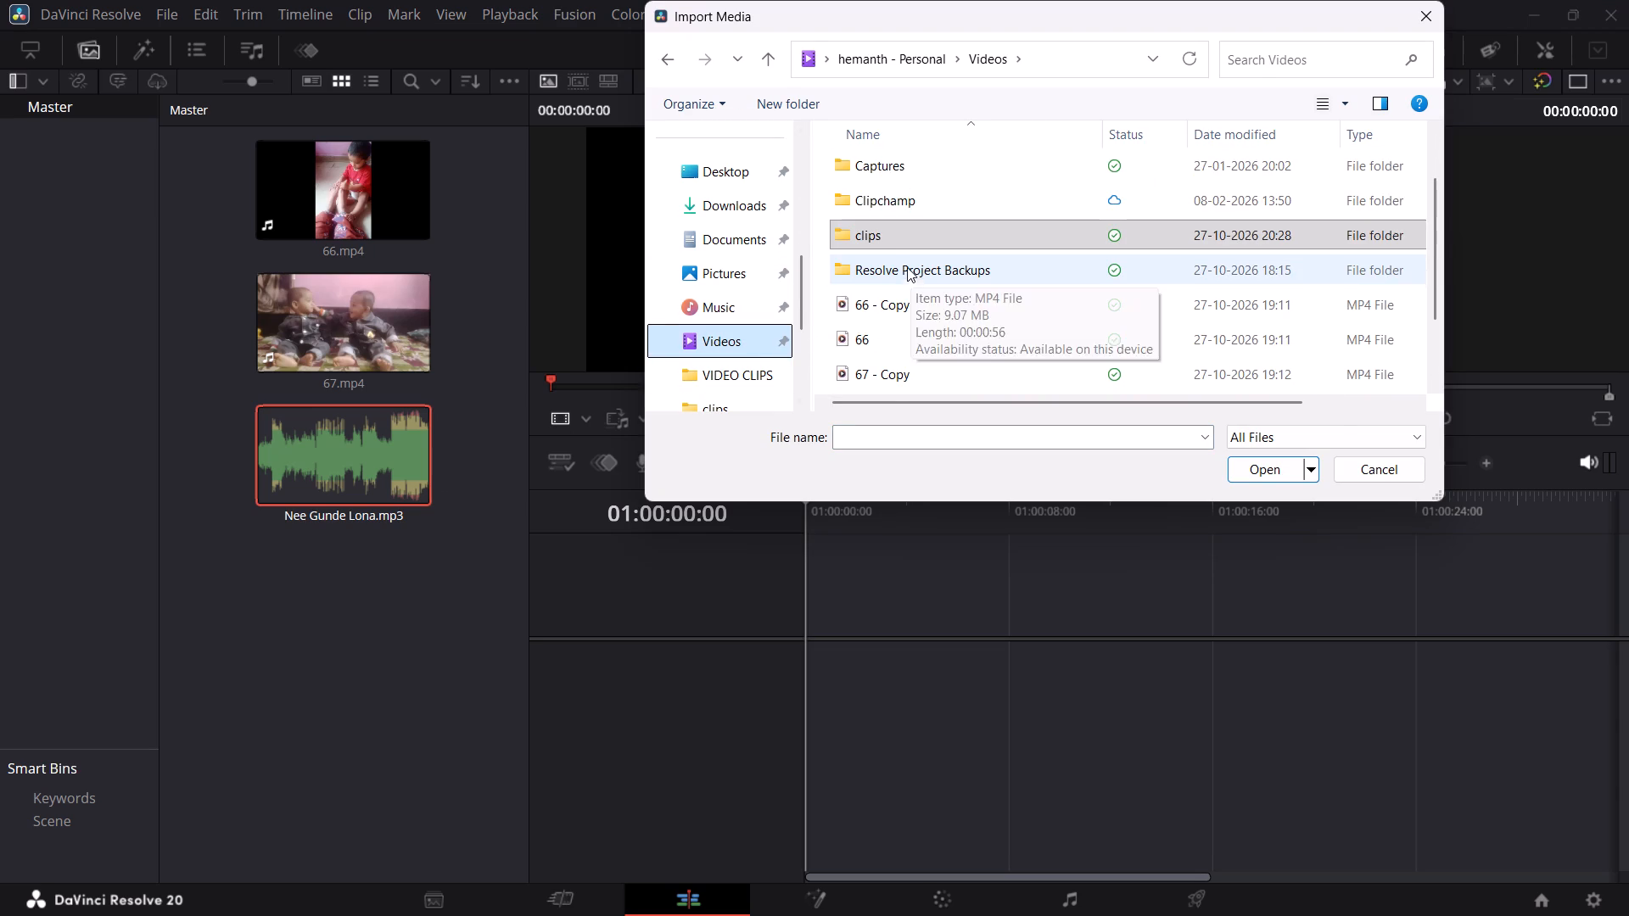
pyautogui.click(892, 248)
pyautogui.click(892, 247)
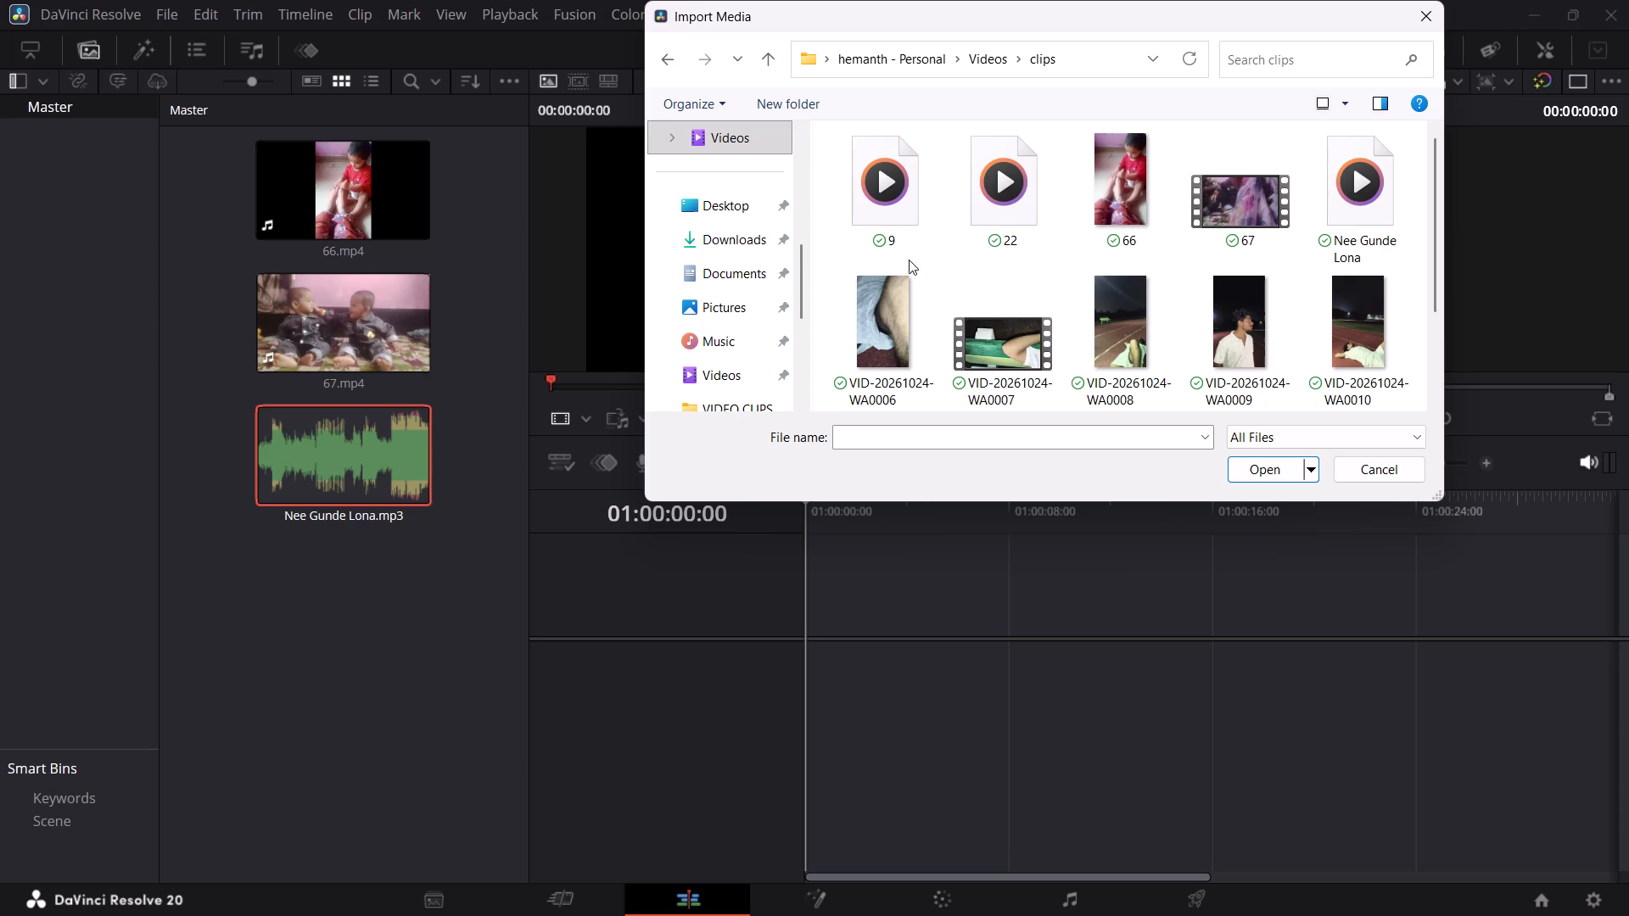
pyautogui.scroll(-4, 923, 266)
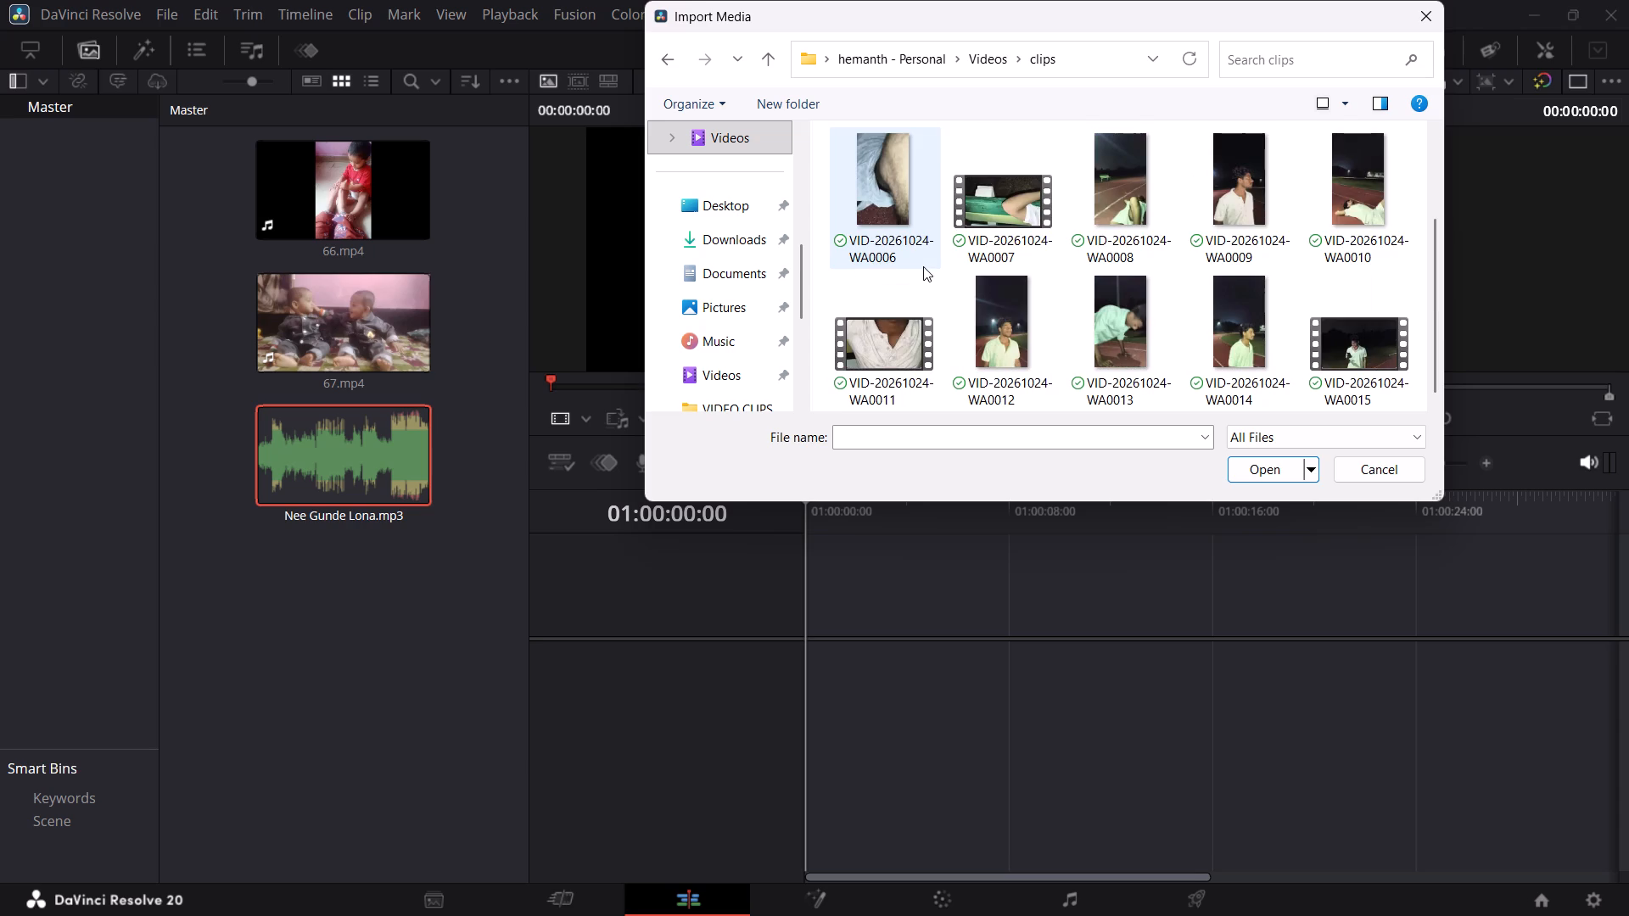
pyautogui.scroll(-1, 923, 266)
pyautogui.scroll(1, 923, 266)
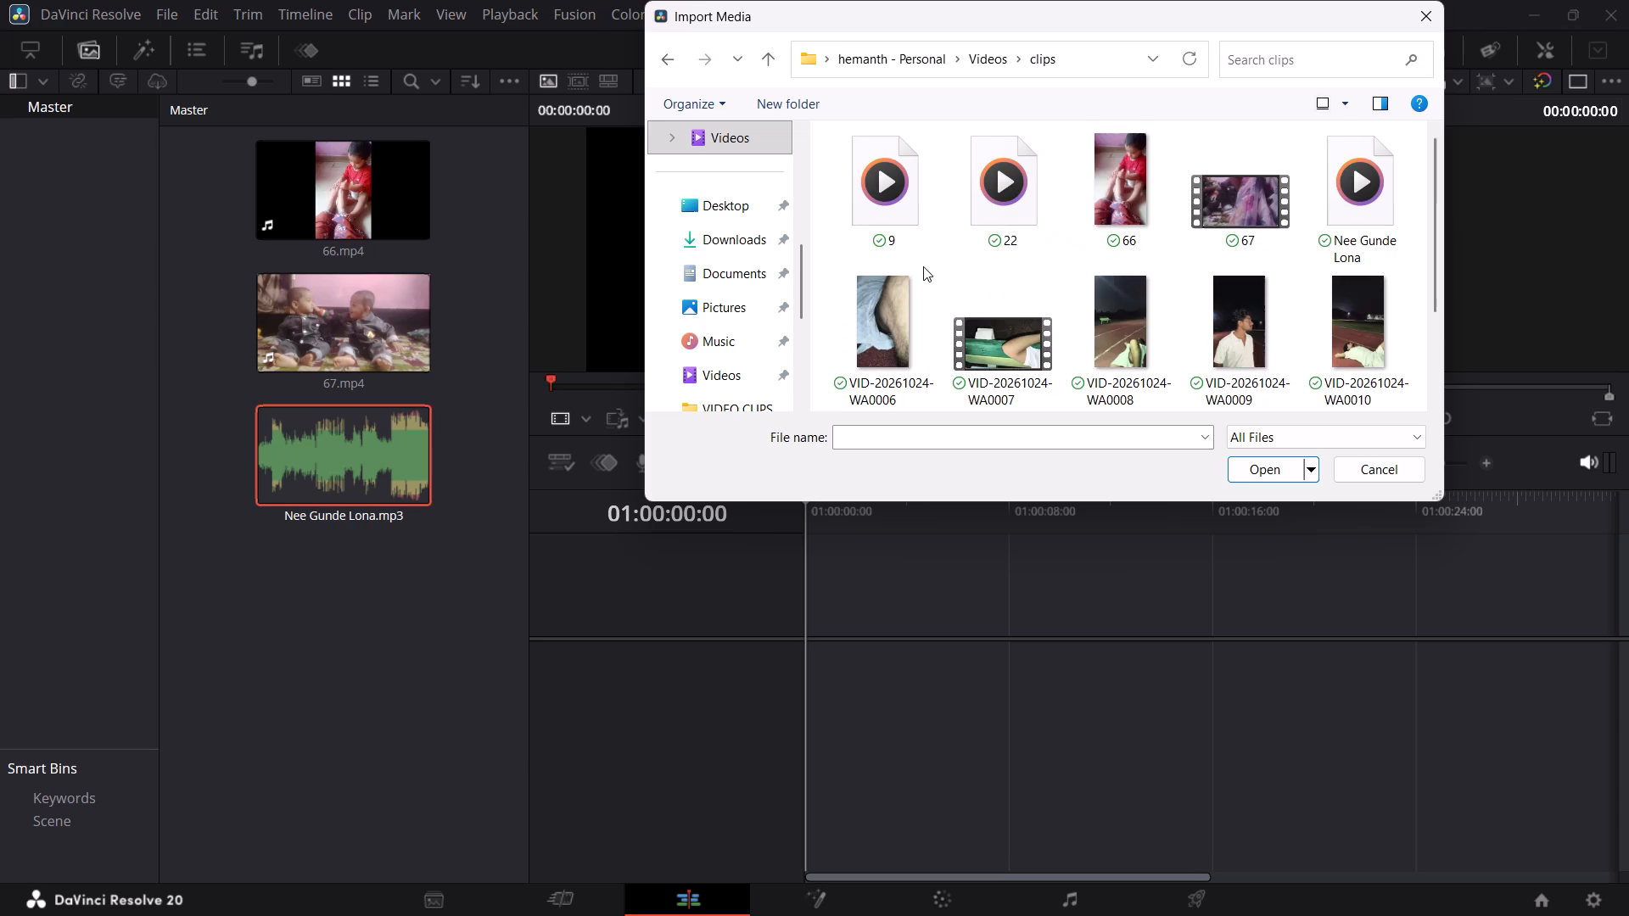
pyautogui.scroll(3, 923, 266)
pyautogui.click(408, 645)
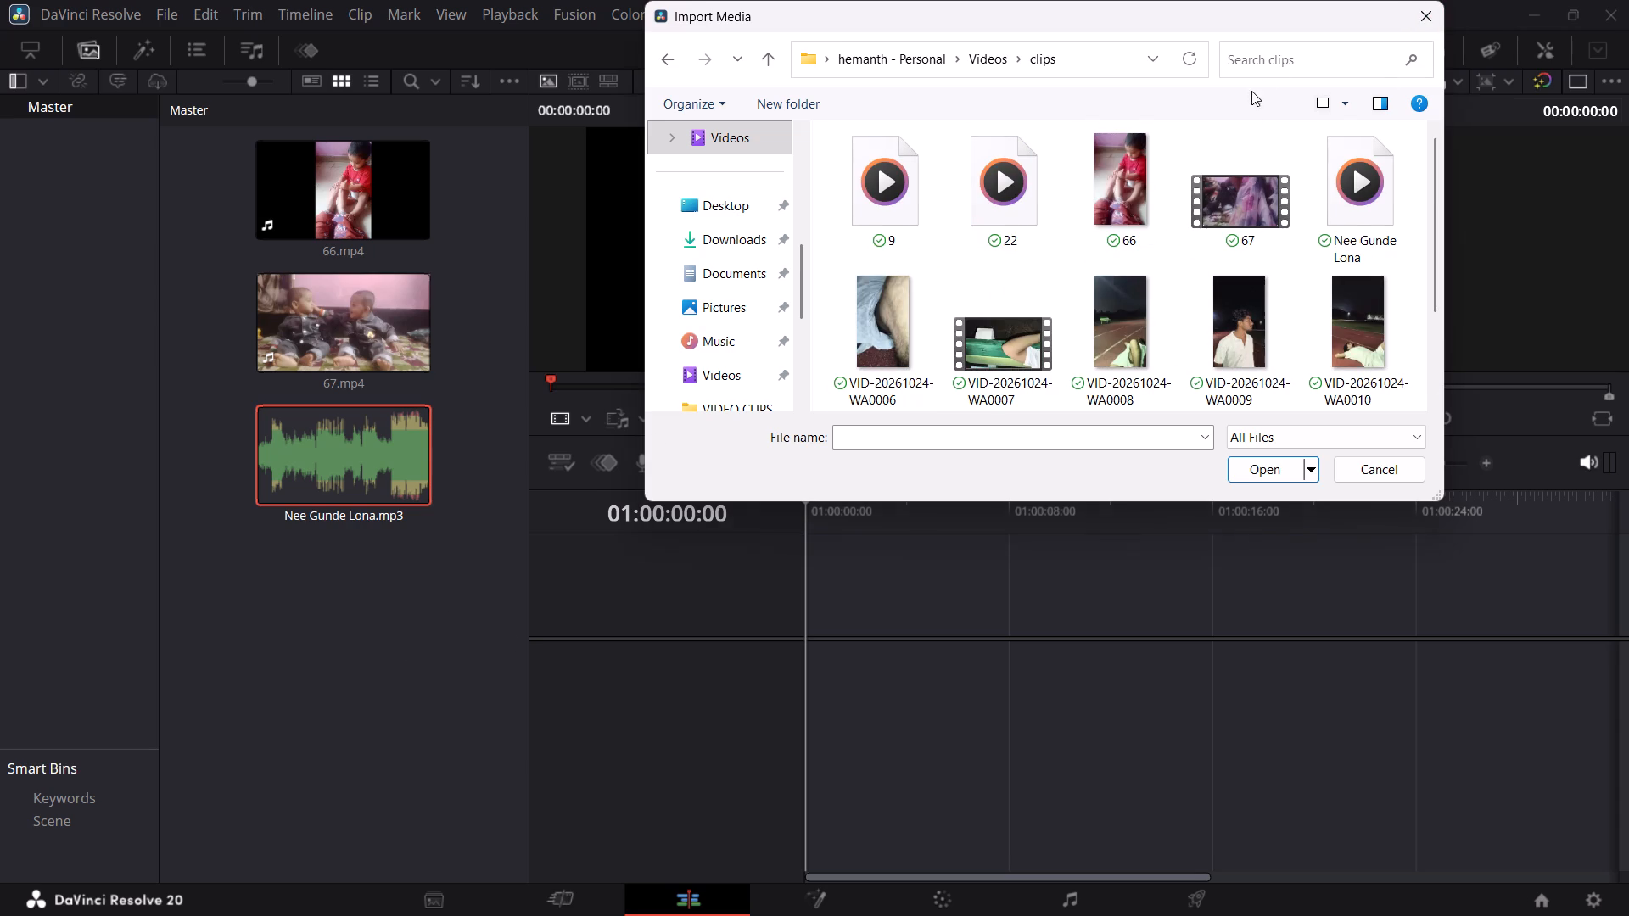
pyautogui.click(1419, 12)
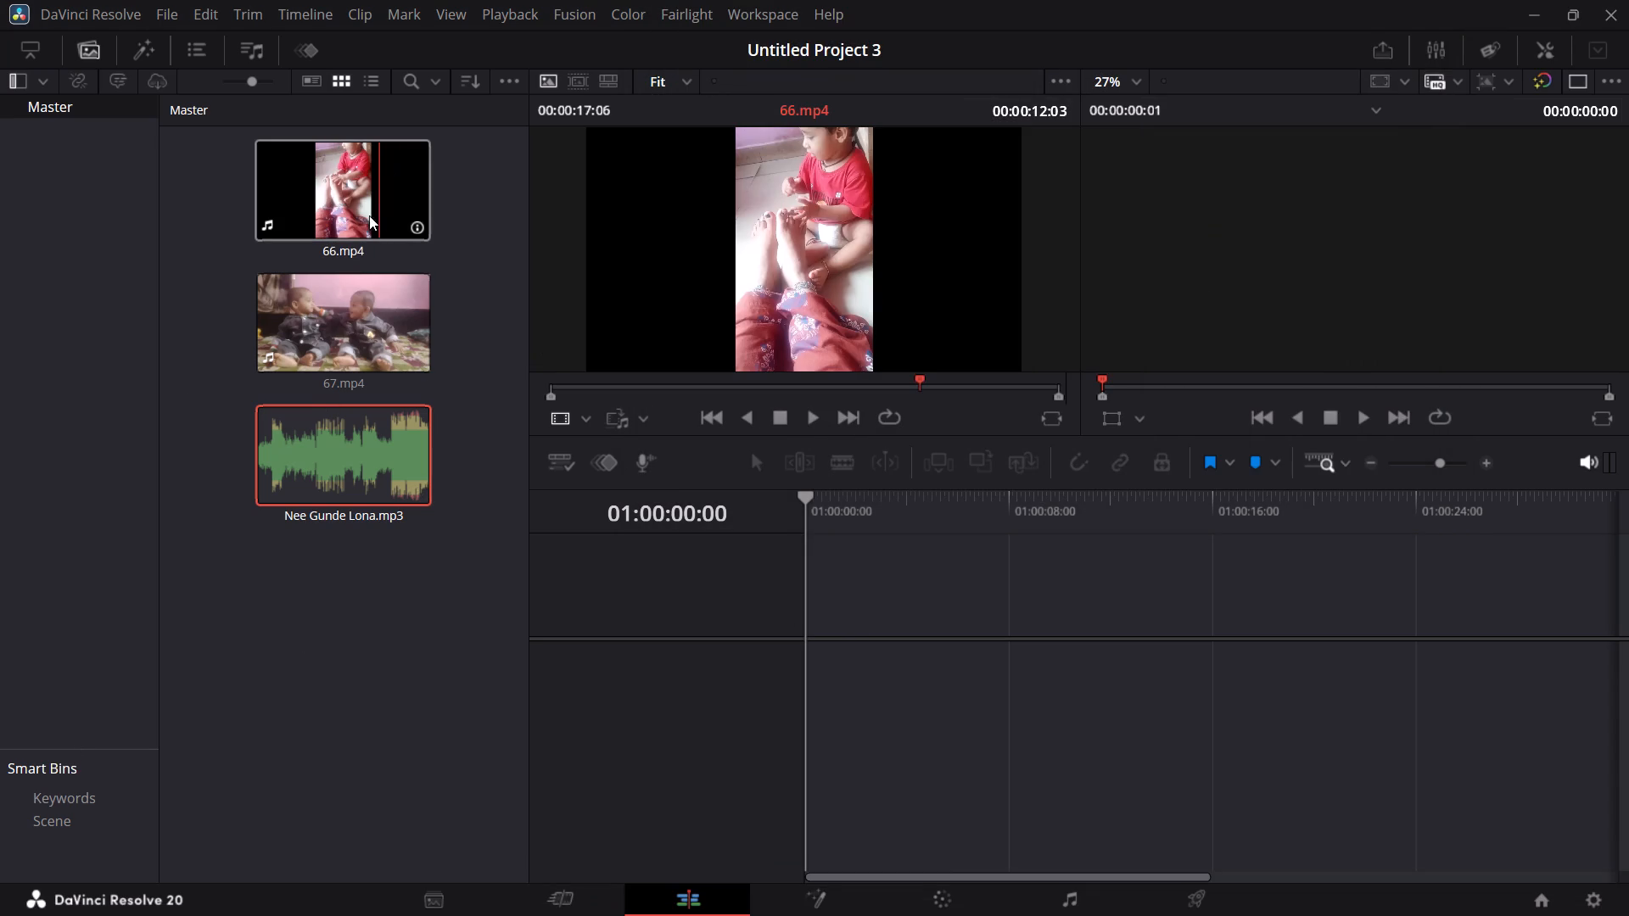
# Open the clip 66.mp4 from the media pool in the source viewer.
pyautogui.doubleClick(288, 214)
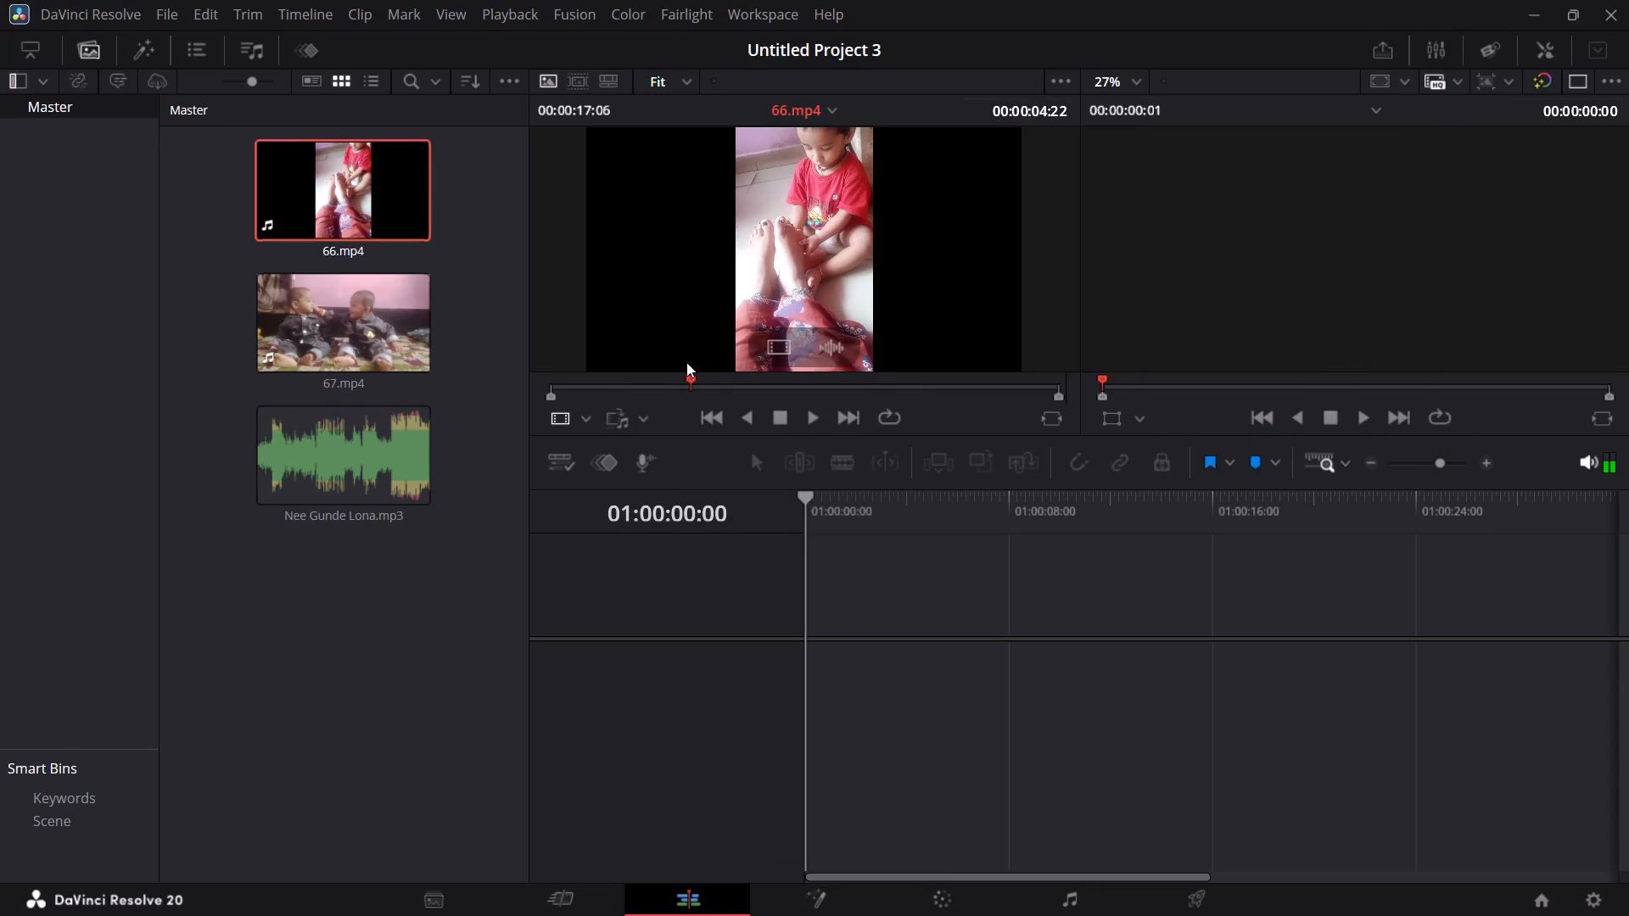
# Return the clip 66.mp4 to its first frame in the source viewer and play it through.
pyautogui.moveTo(691, 380); pyautogui.dragTo(534, 386)
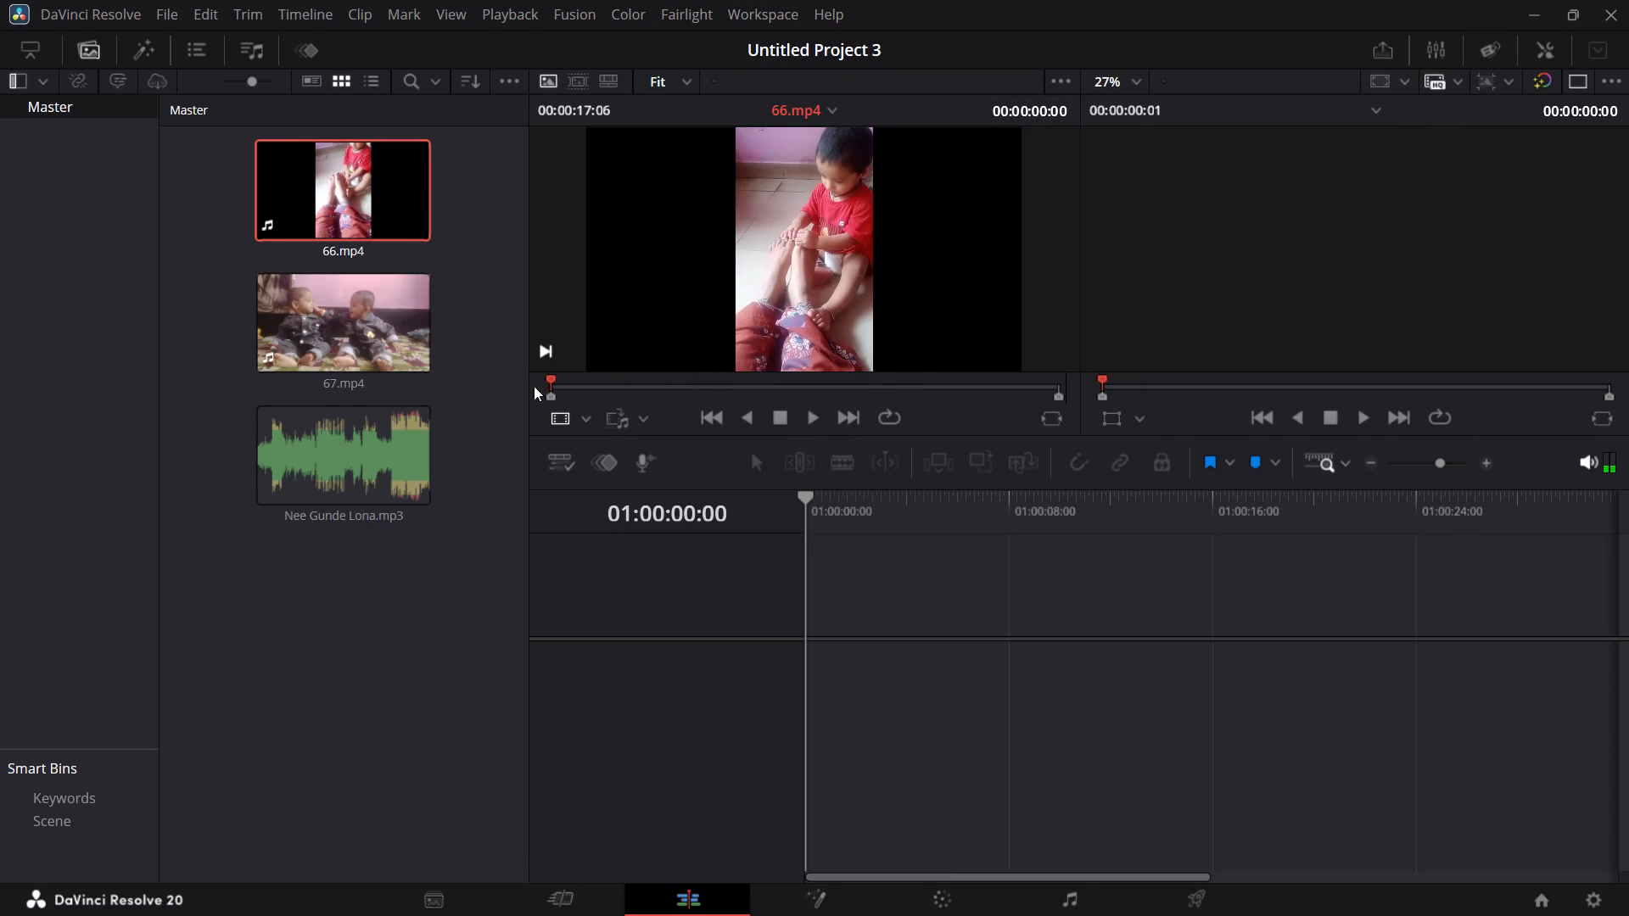
pyautogui.moveTo(534, 386); pyautogui.dragTo(525, 386)
pyautogui.click(803, 417)
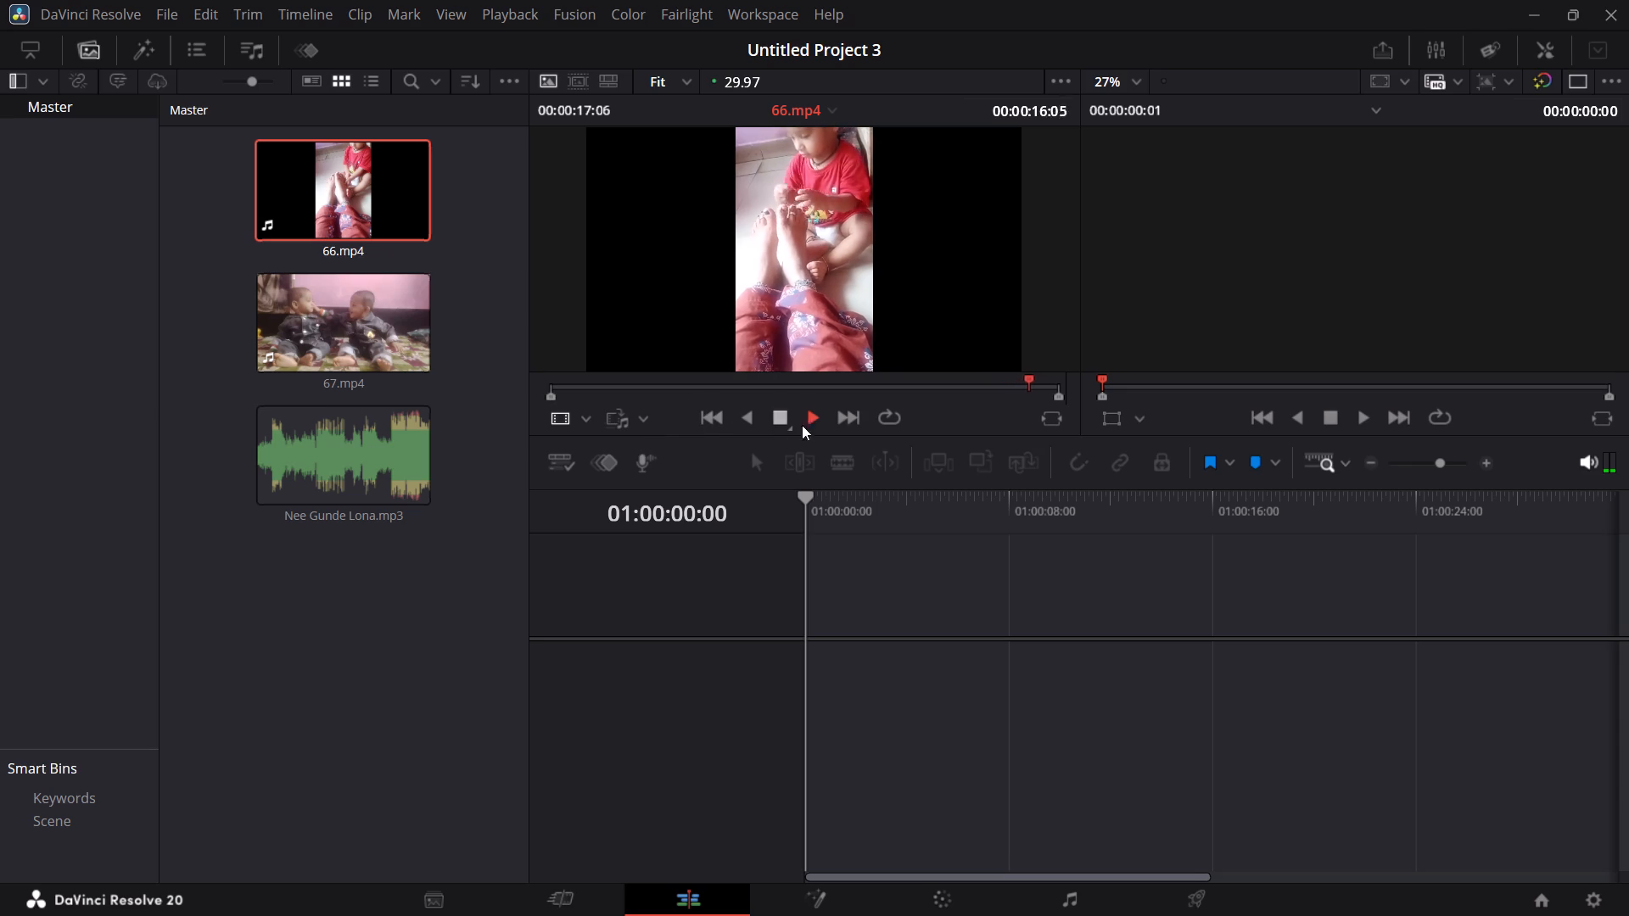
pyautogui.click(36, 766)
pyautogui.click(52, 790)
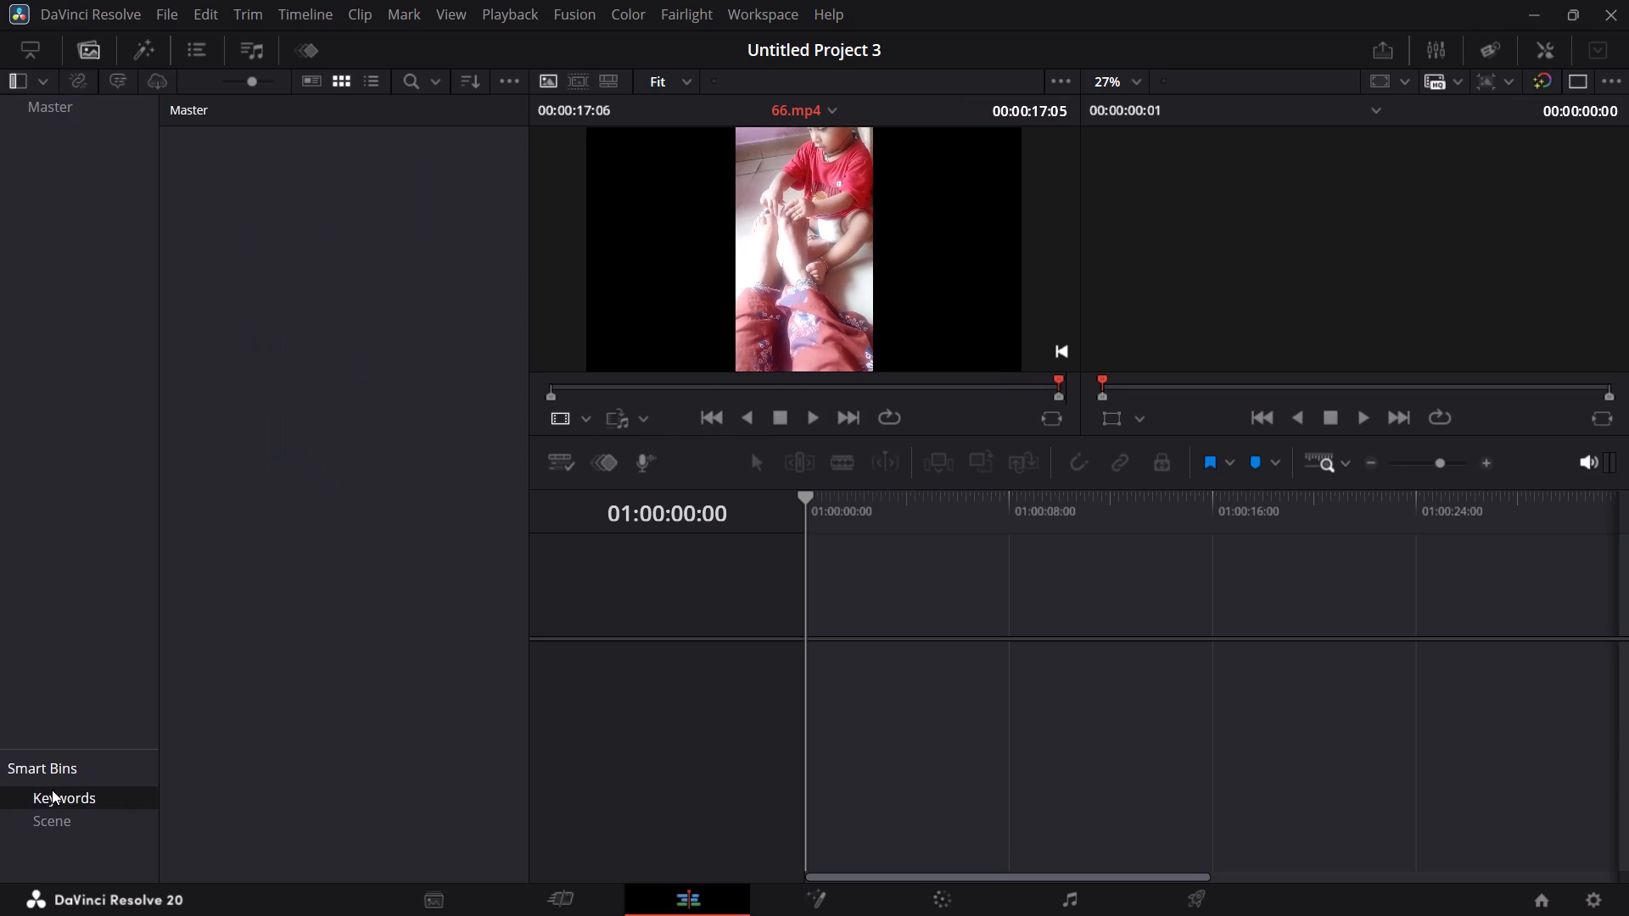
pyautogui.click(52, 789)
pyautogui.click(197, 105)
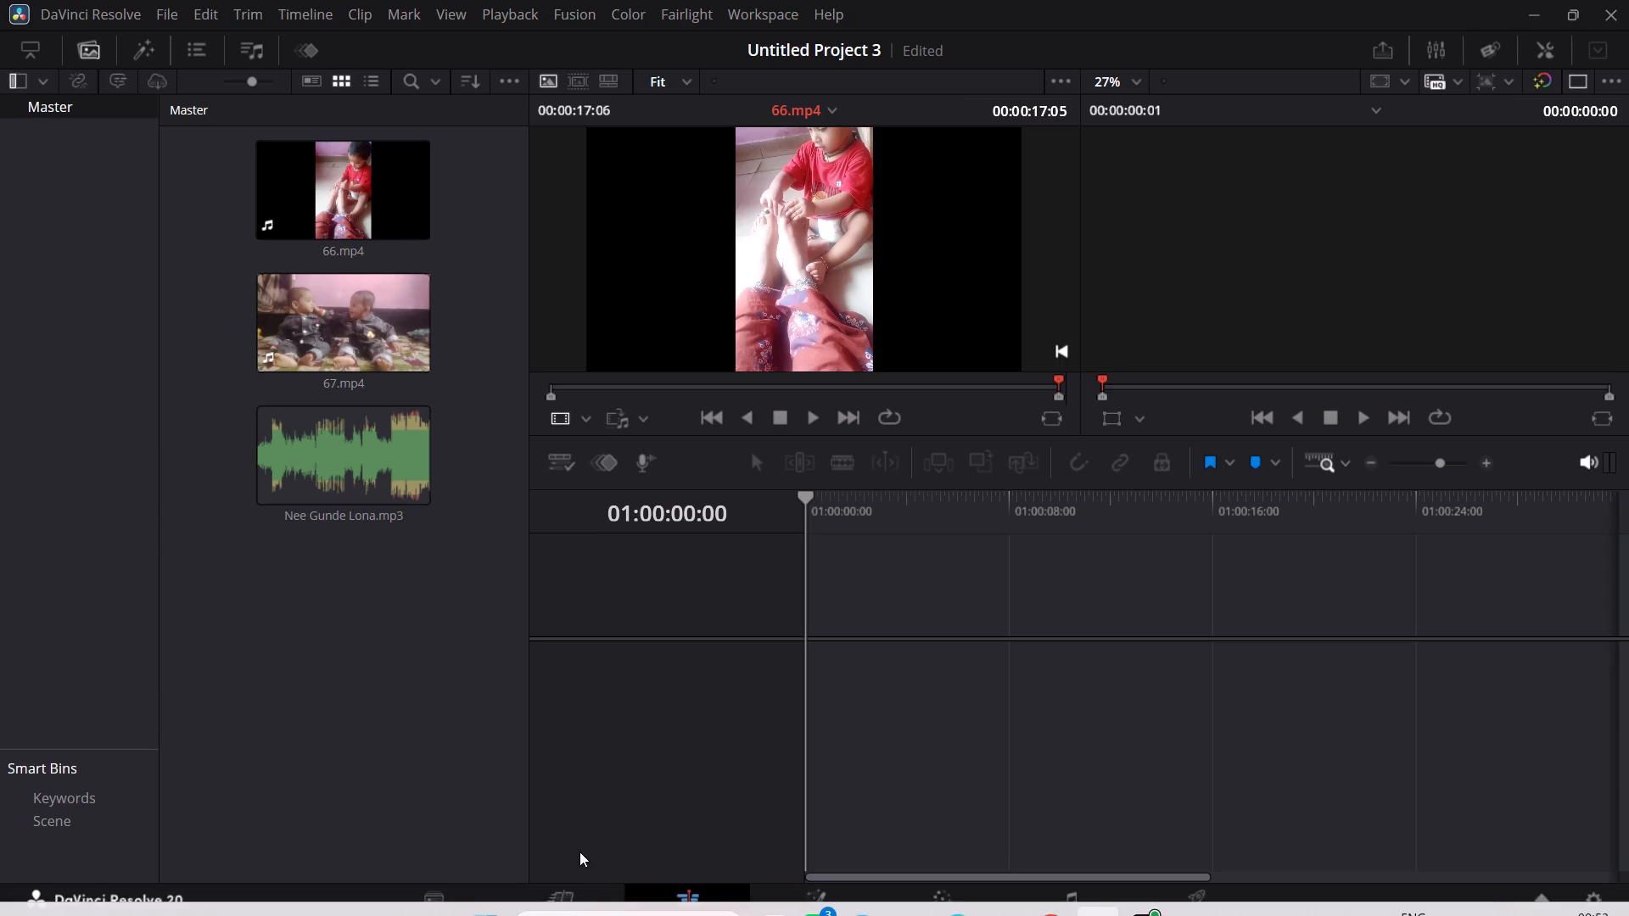
# Switch to the Cut page, open 66.mp4 in the viewer and scrub it back to its first frame.
pyautogui.click(577, 888)
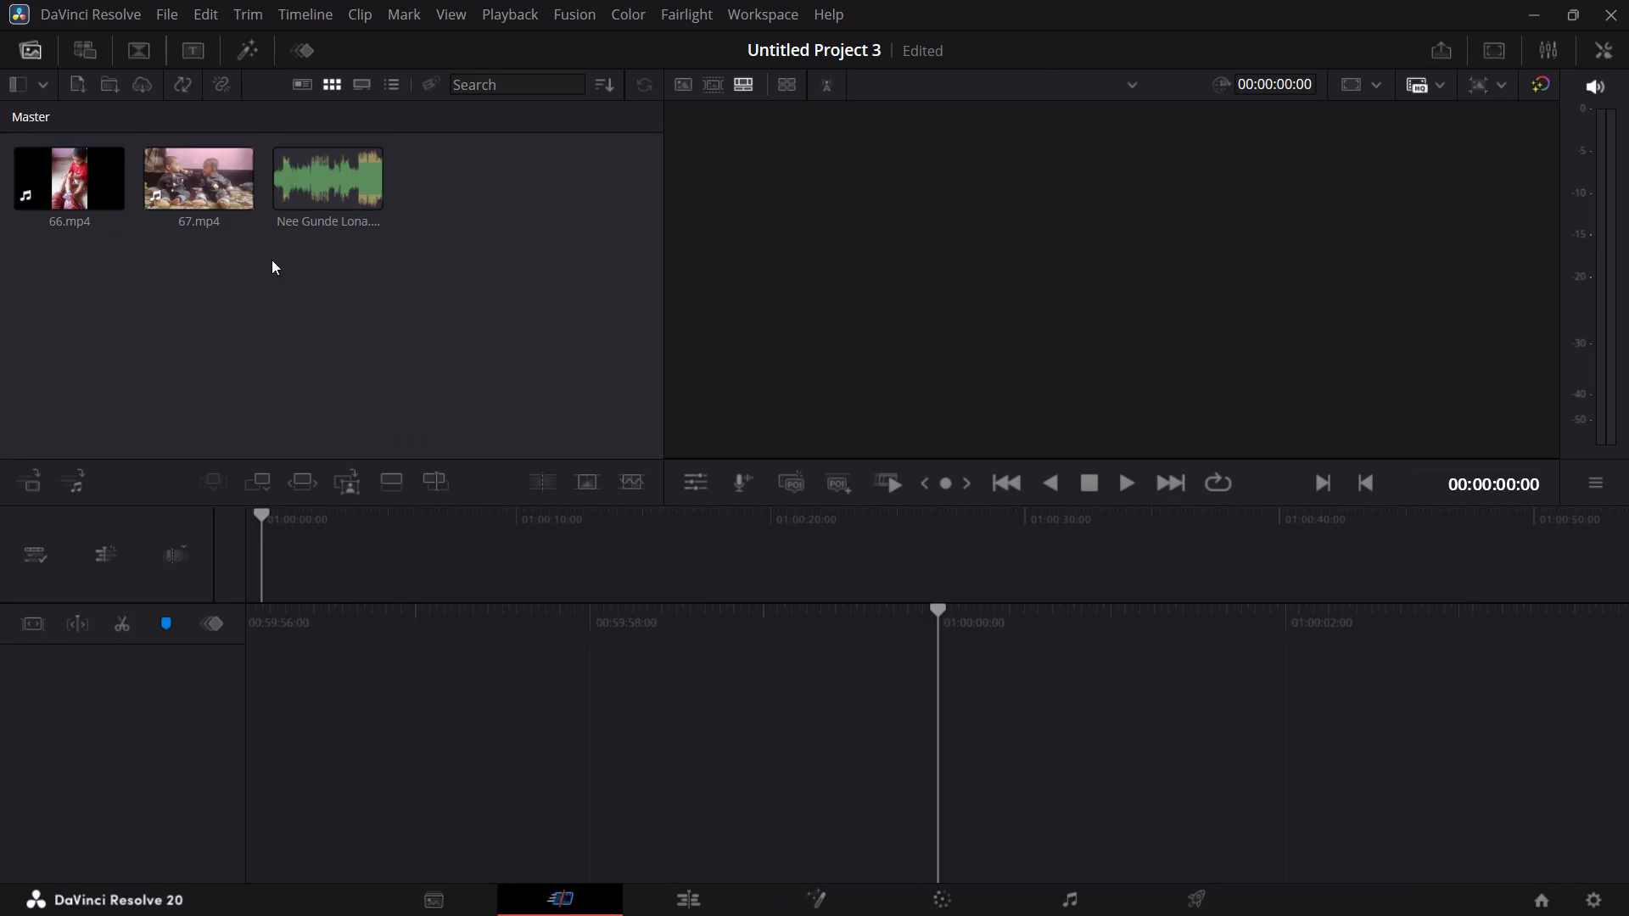
pyautogui.doubleClick(42, 191)
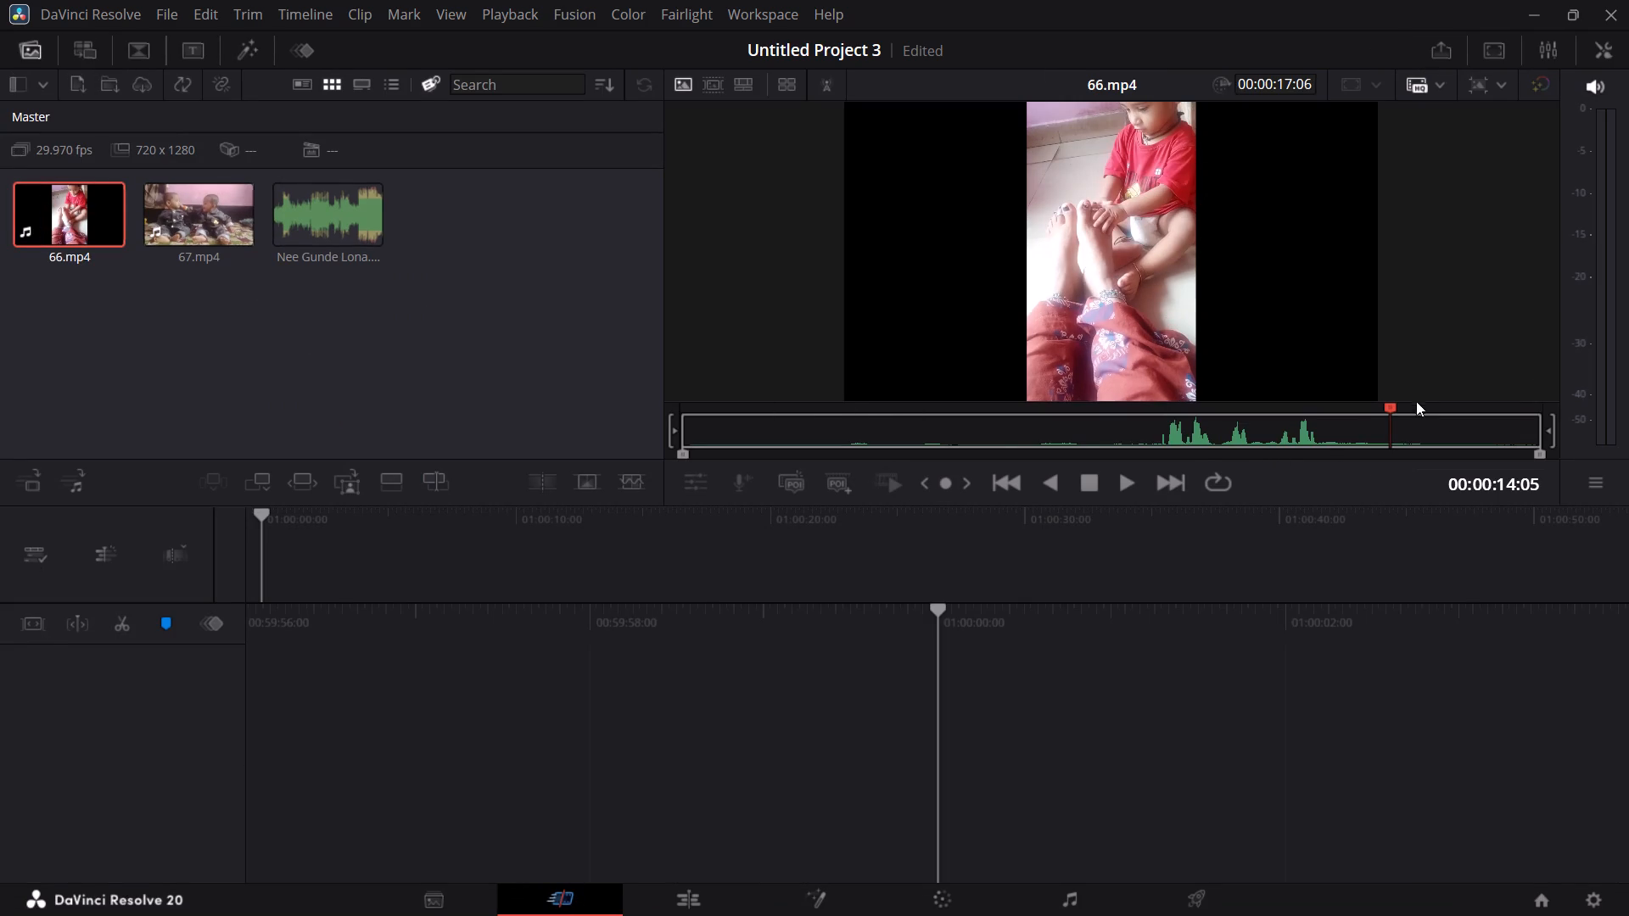
pyautogui.moveTo(1393, 408); pyautogui.dragTo(722, 428)
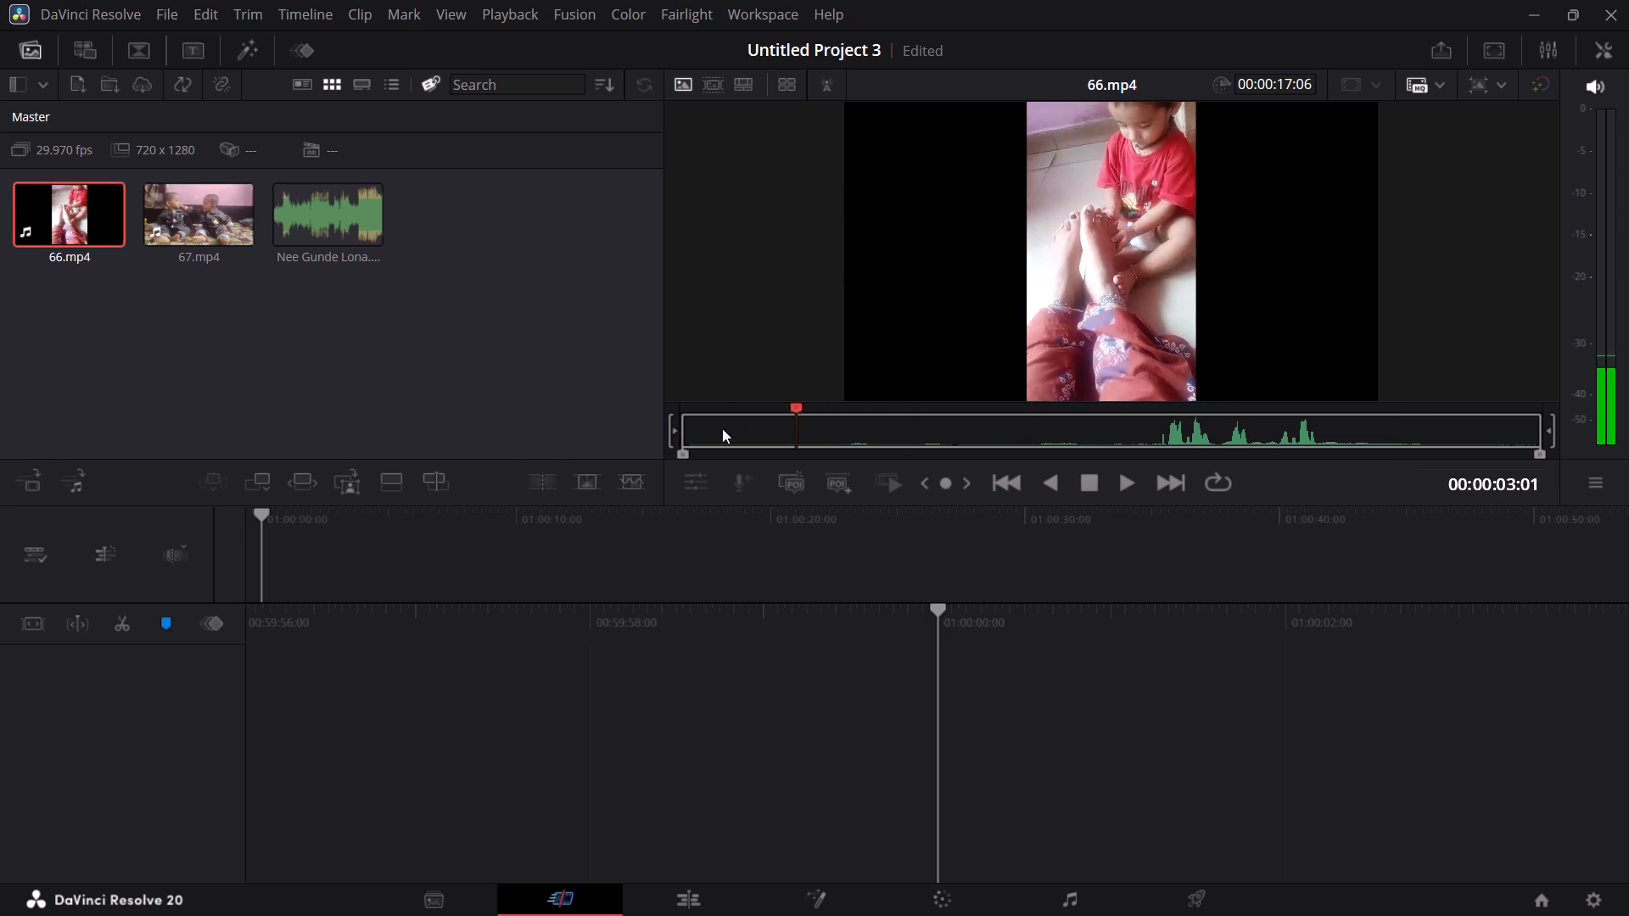
pyautogui.moveTo(722, 428); pyautogui.dragTo(674, 413)
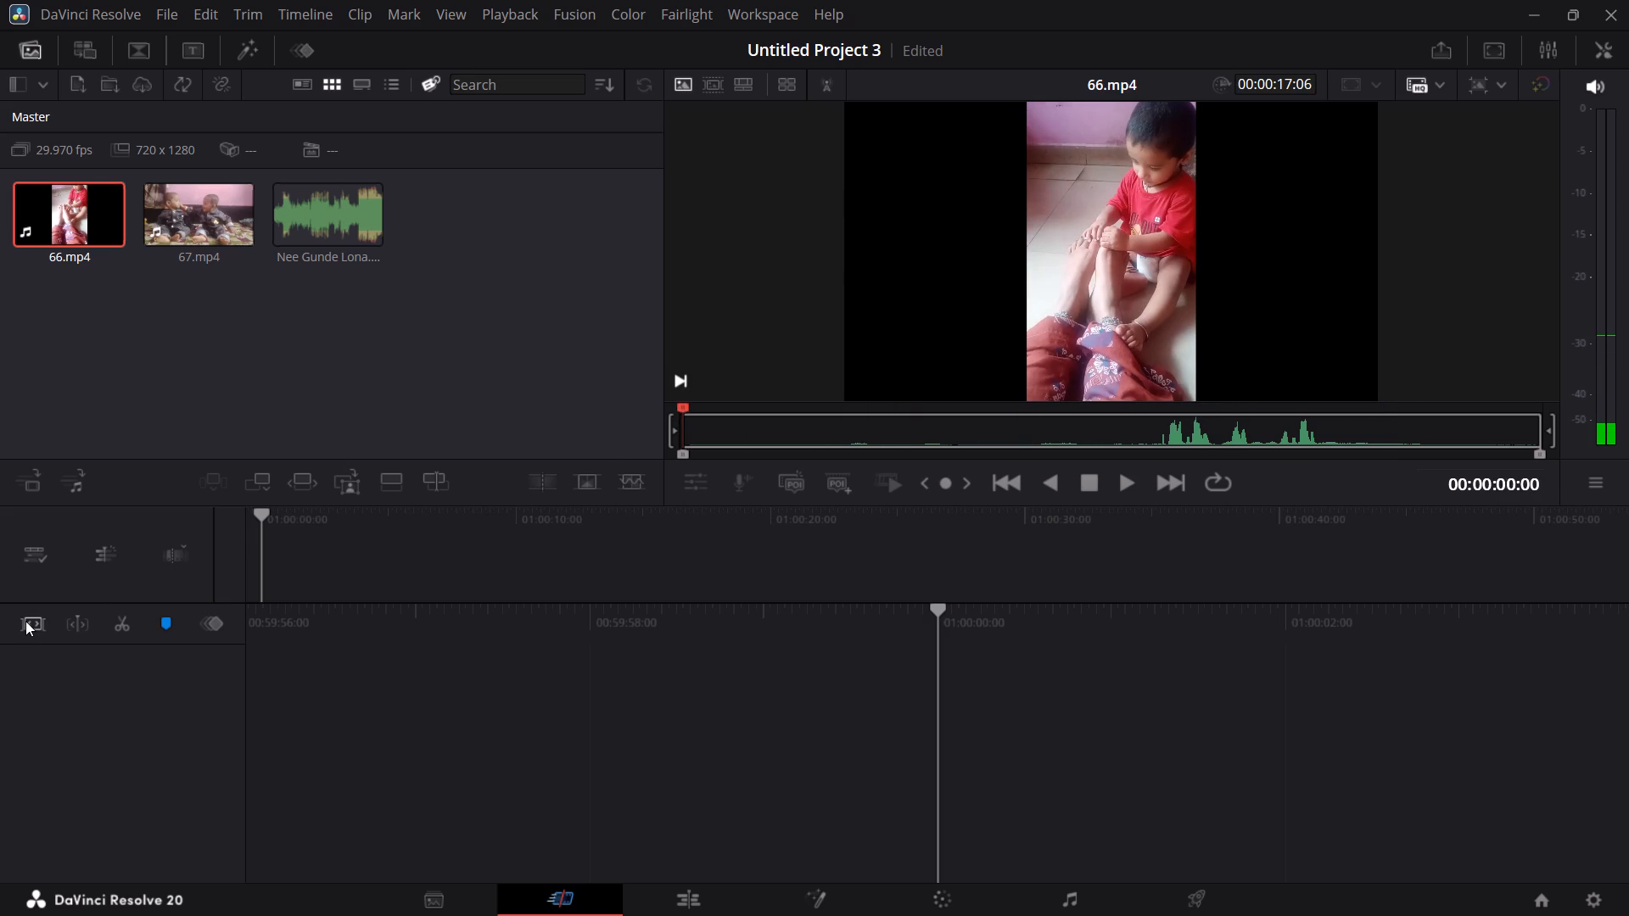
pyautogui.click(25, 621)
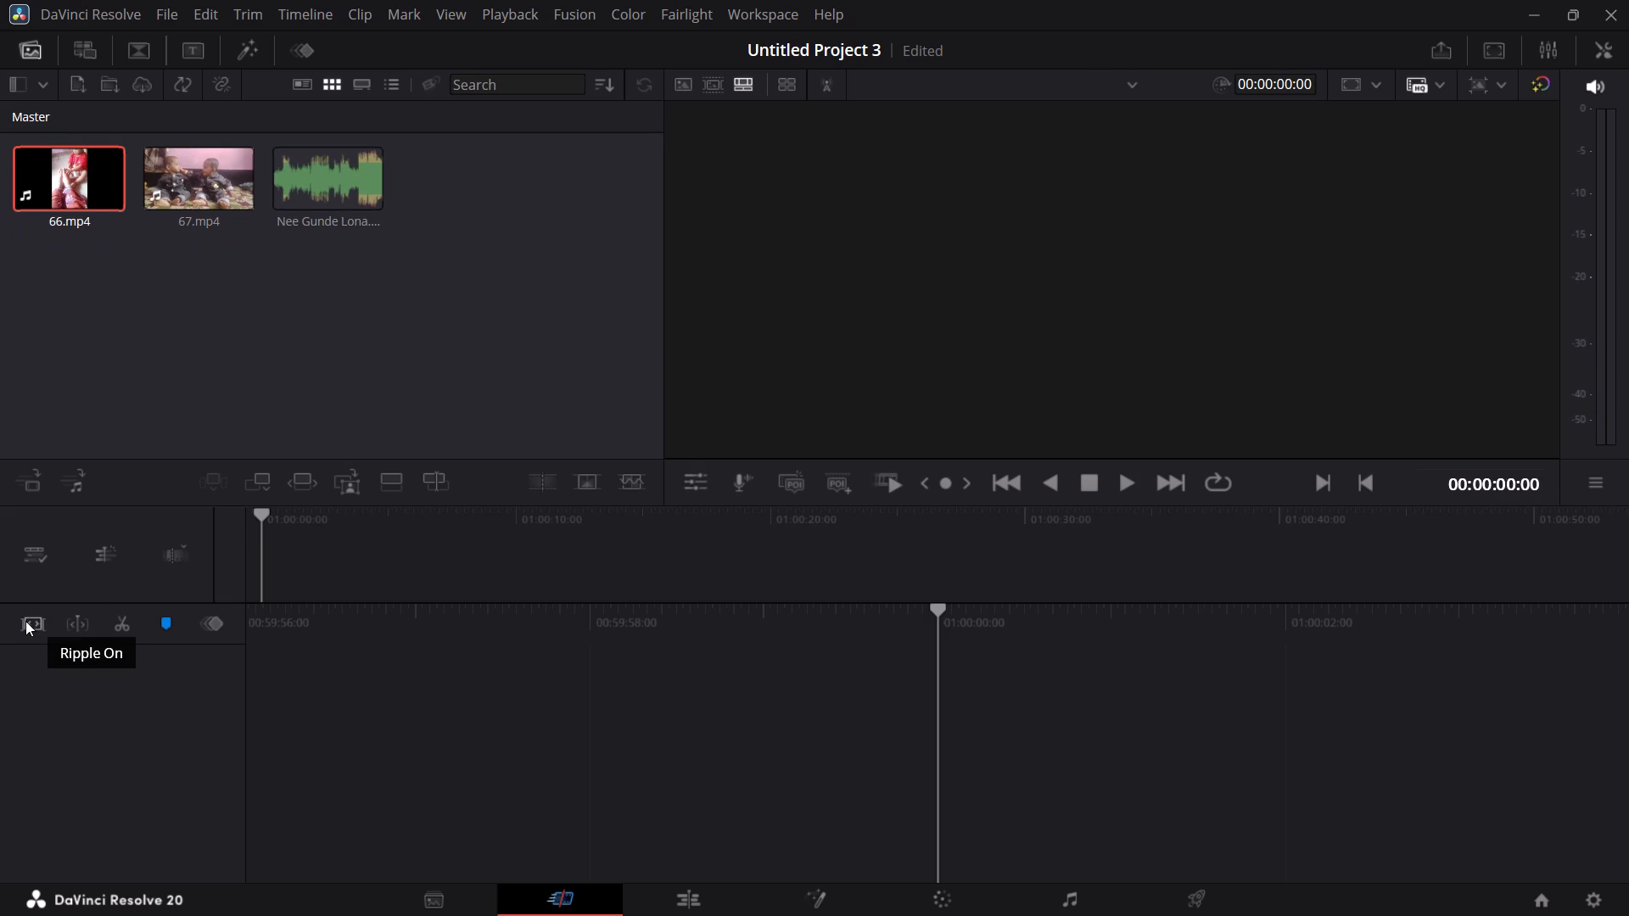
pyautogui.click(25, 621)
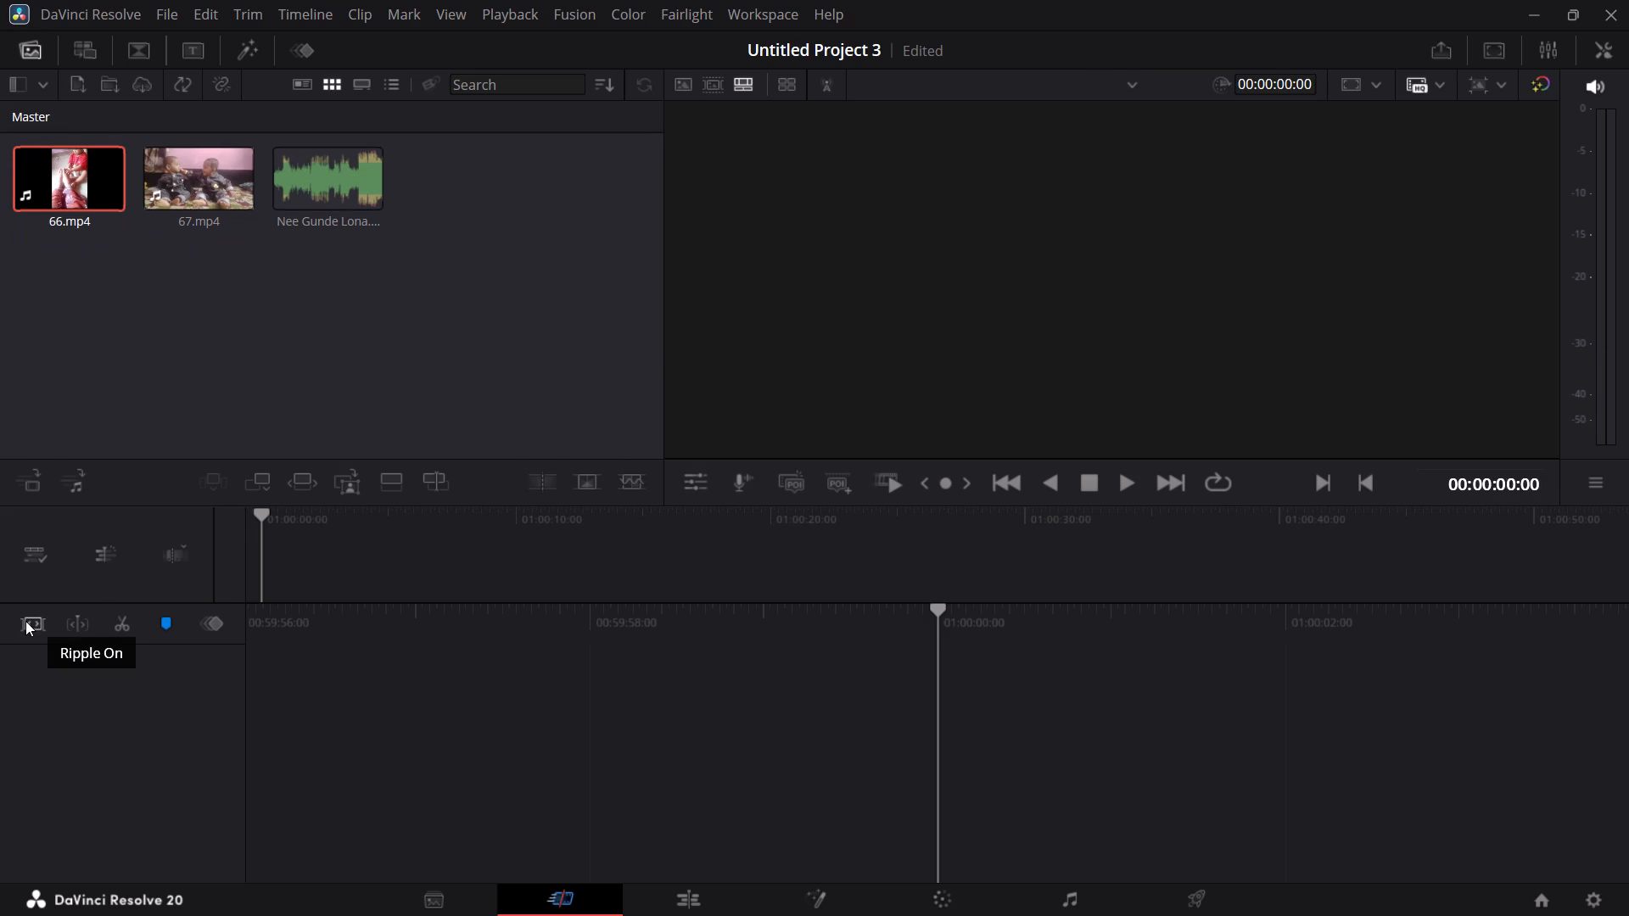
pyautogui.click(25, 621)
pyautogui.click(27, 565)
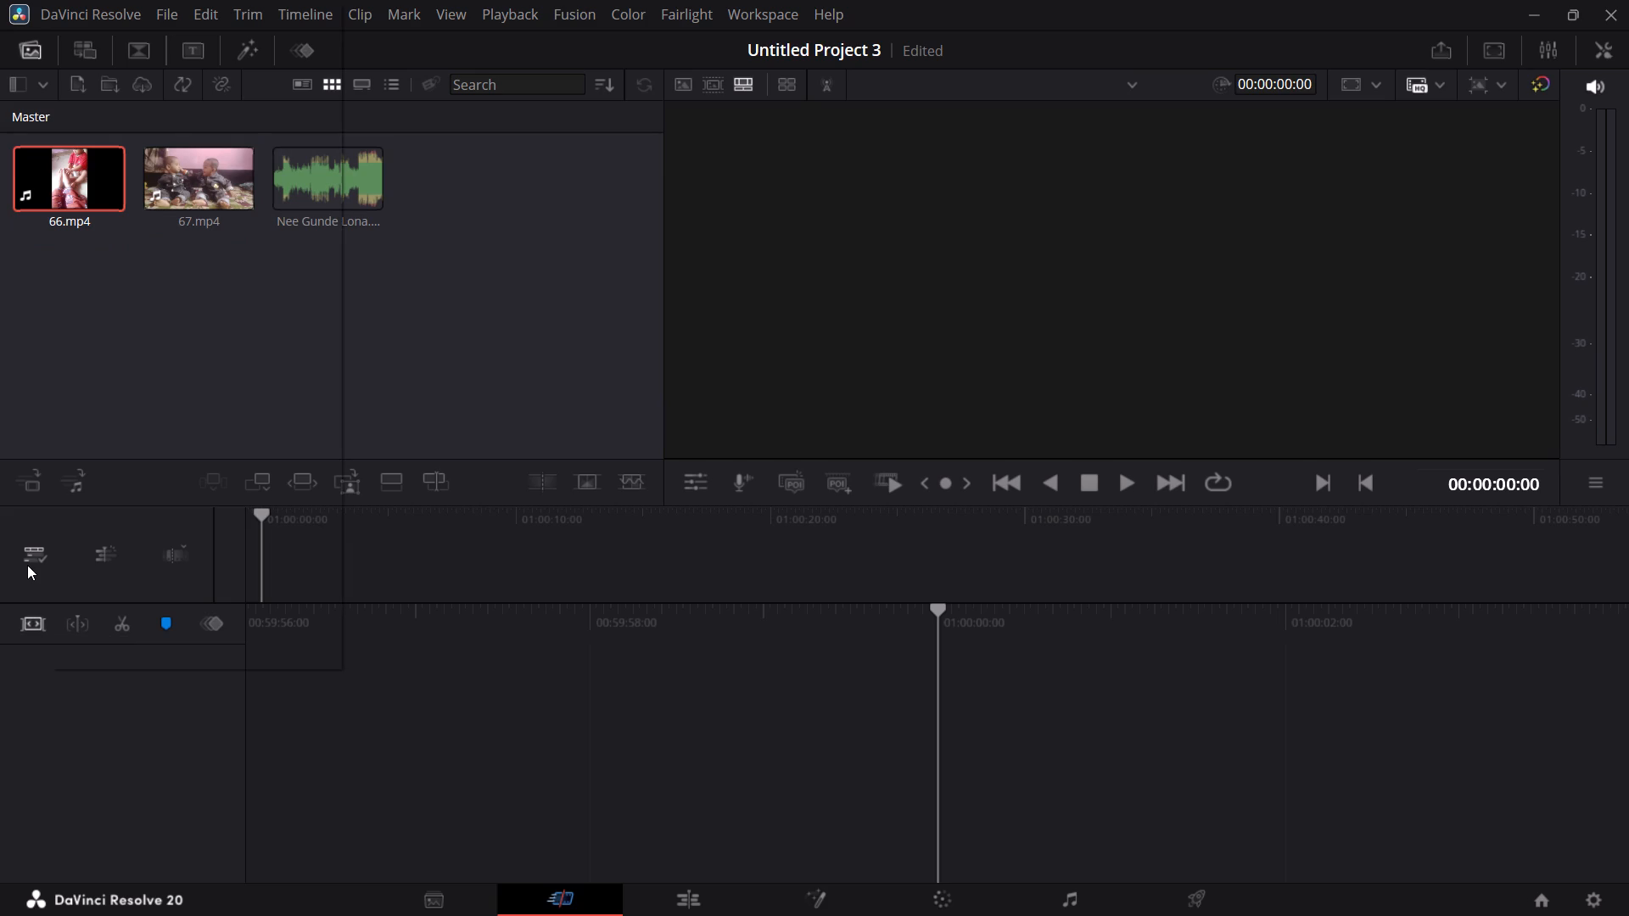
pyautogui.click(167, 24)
# Place only the video of 66.mp4 on a new timeline, starting about half a second after the timeline's beginning.
pyautogui.doubleClick(69, 176)
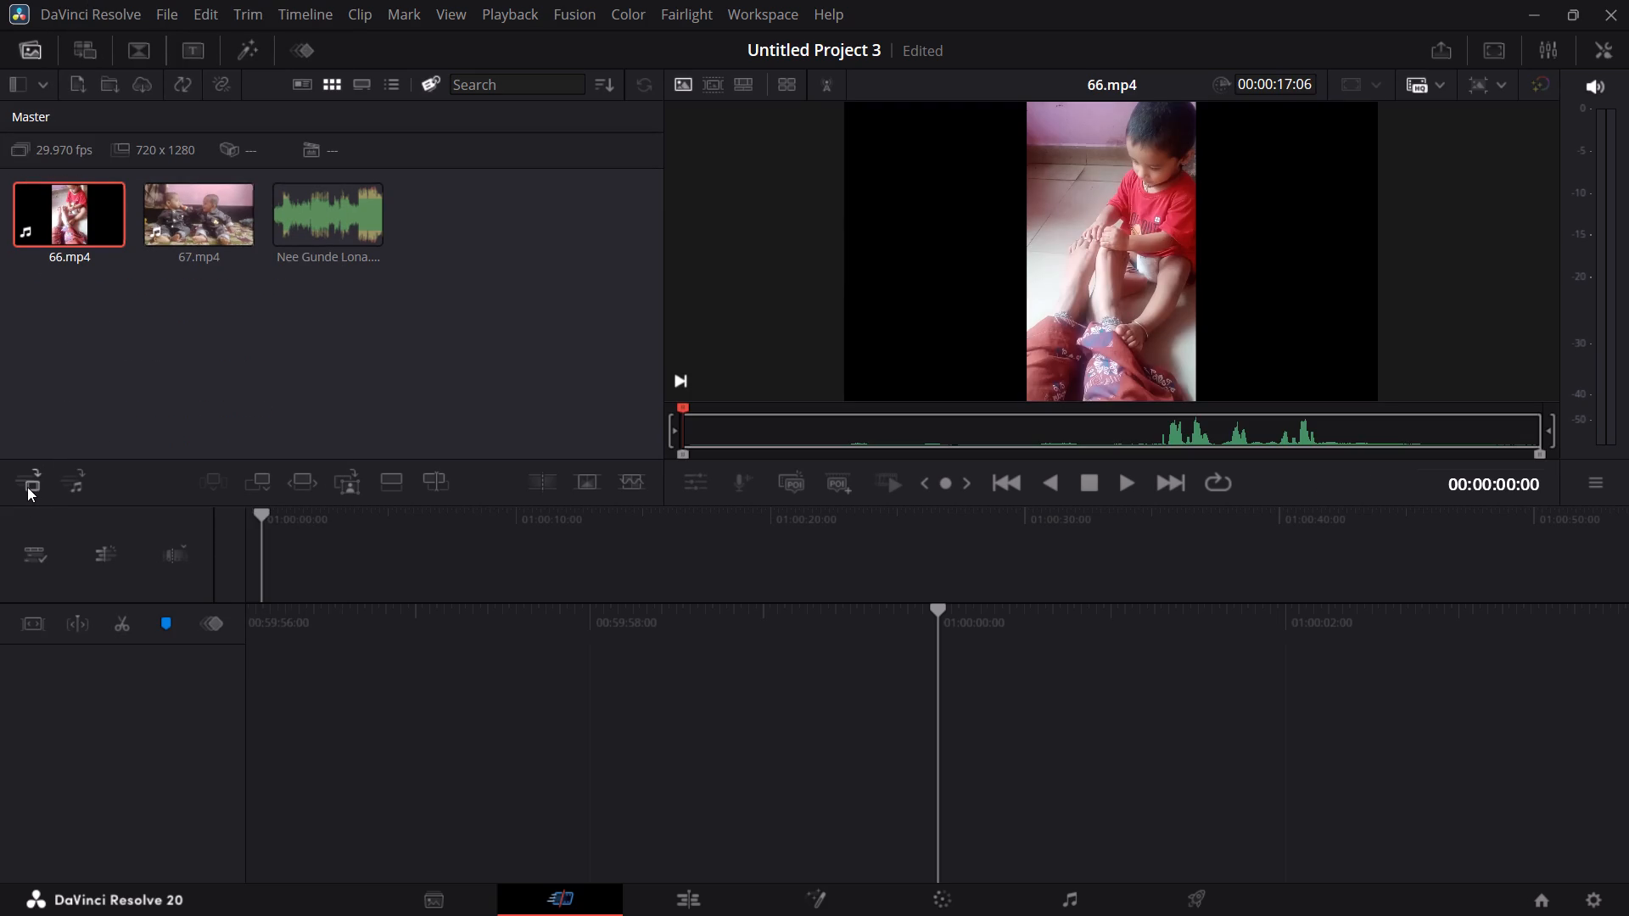
pyautogui.click(23, 477)
pyautogui.moveTo(1078, 231); pyautogui.dragTo(1047, 756)
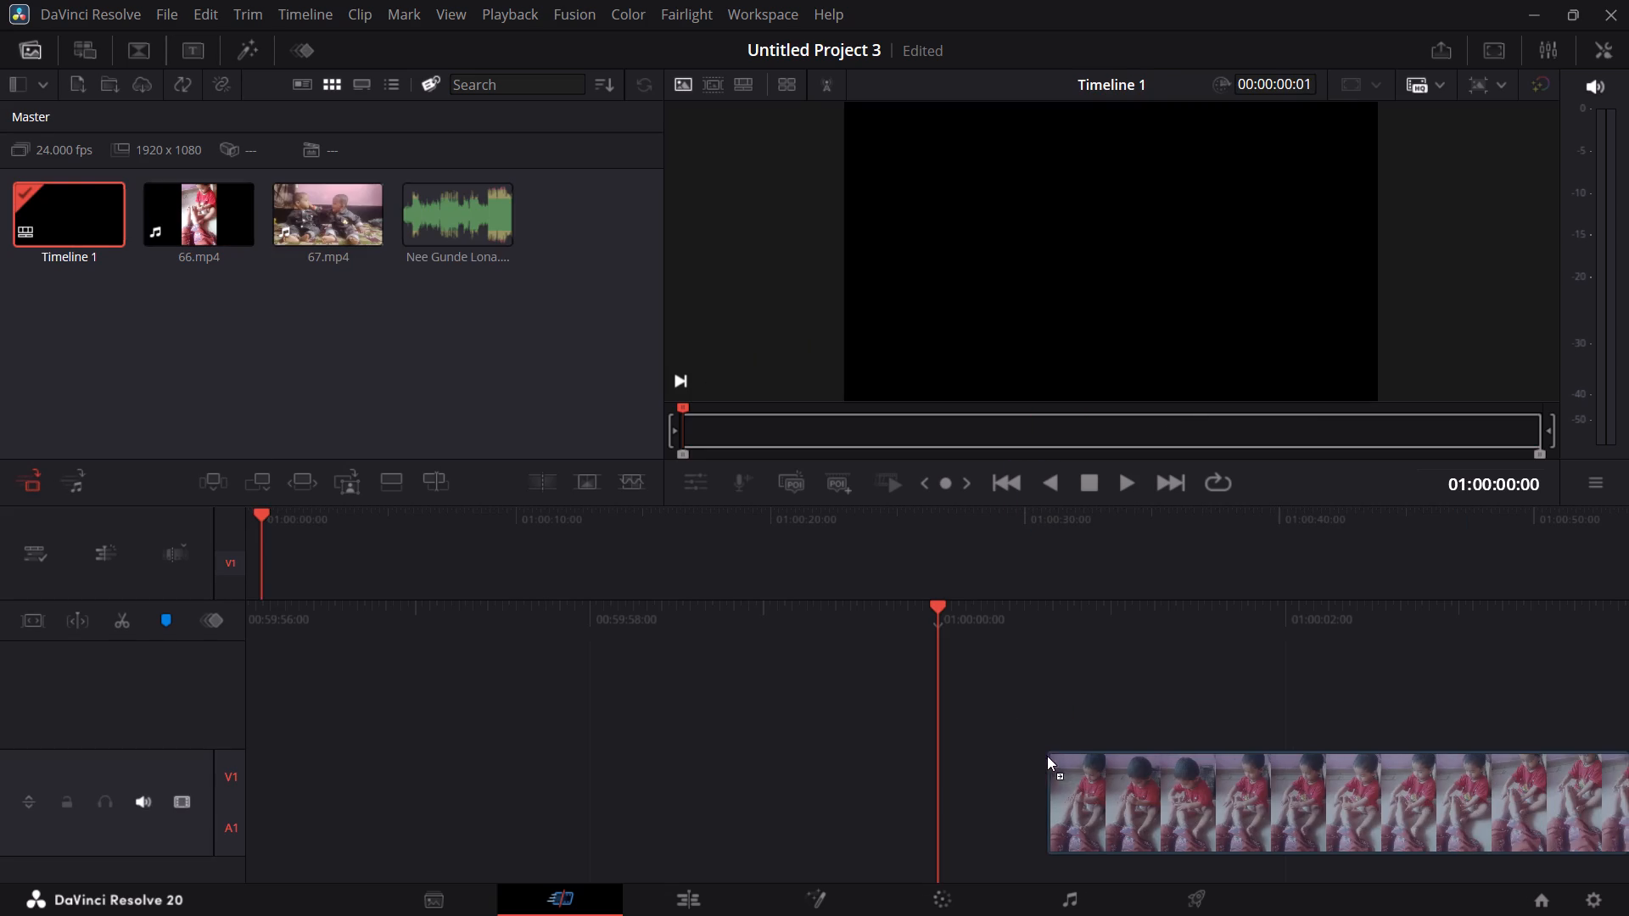
pyautogui.moveTo(1047, 756); pyautogui.dragTo(1047, 740)
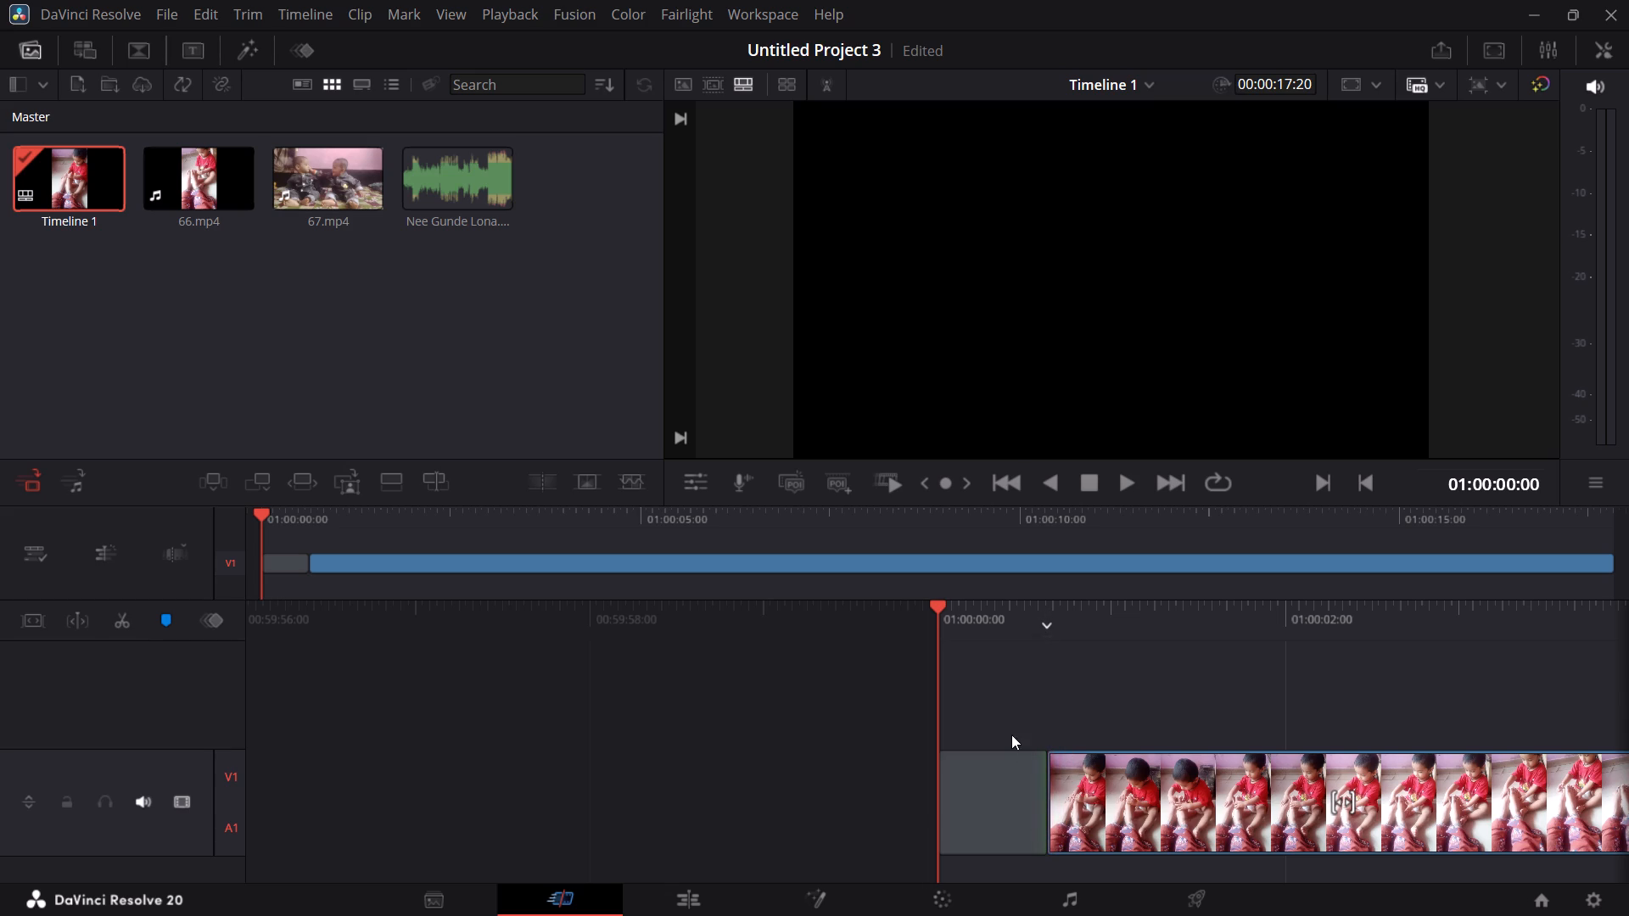
# Play the timeline through to the end of the 66.mp4 clip.
pyautogui.click(1125, 488)
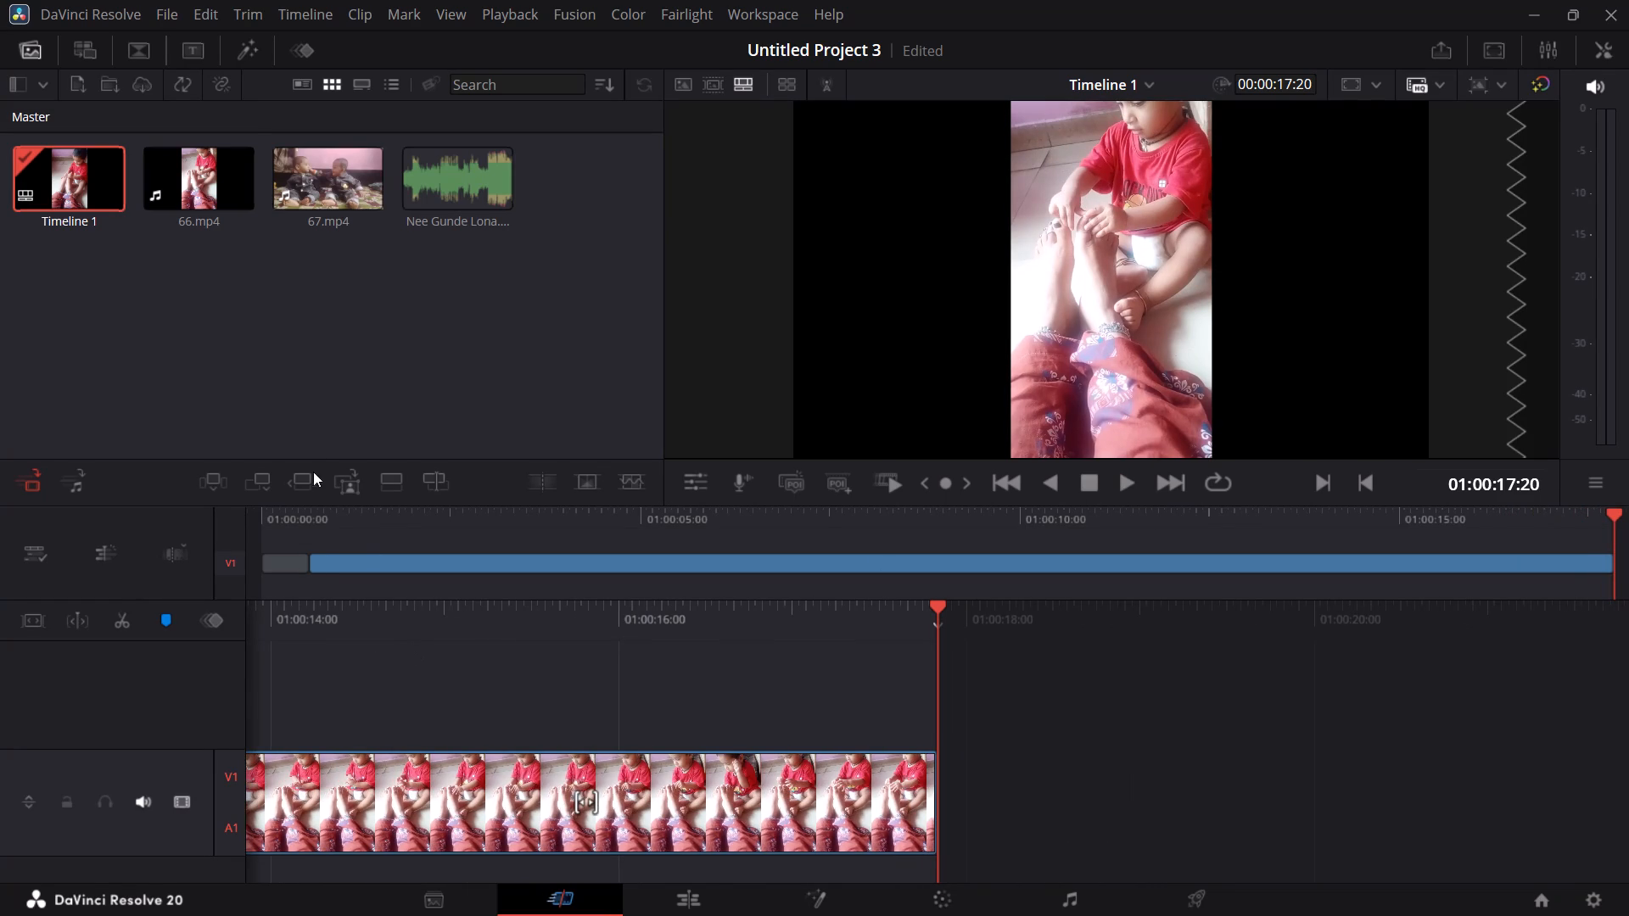
# Open the clip 67.mp4 from the media pool in the viewer.
pyautogui.doubleClick(343, 193)
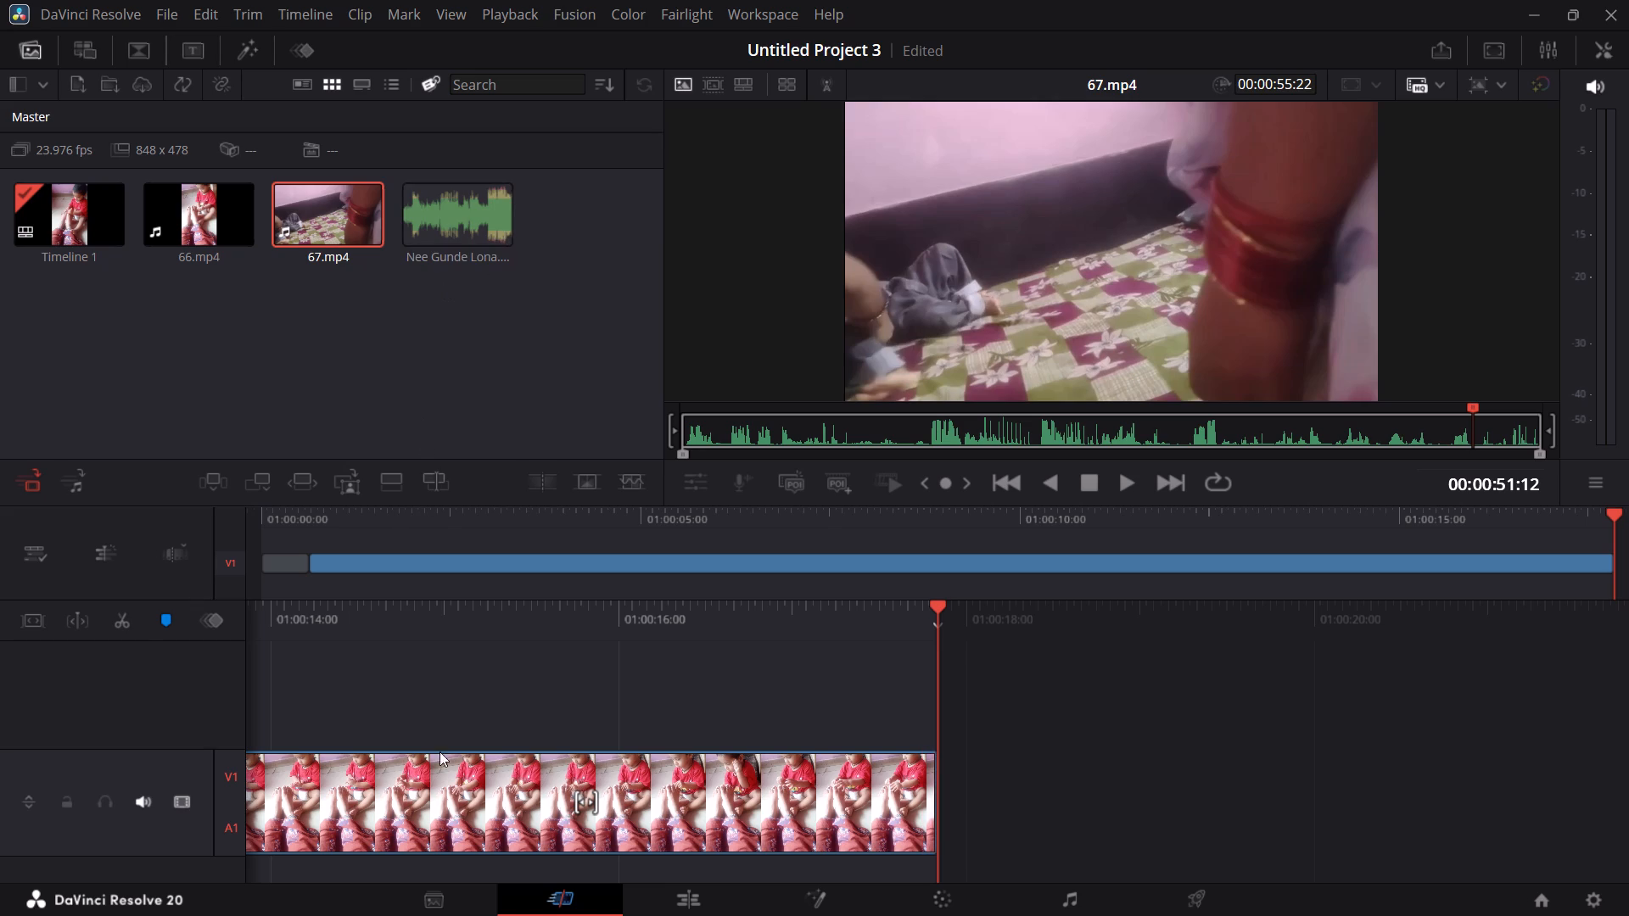
# Switch to the Edit page, open Nee Gunde Lona.mp3 in the source viewer and play it from around its middle.
pyautogui.click(666, 897)
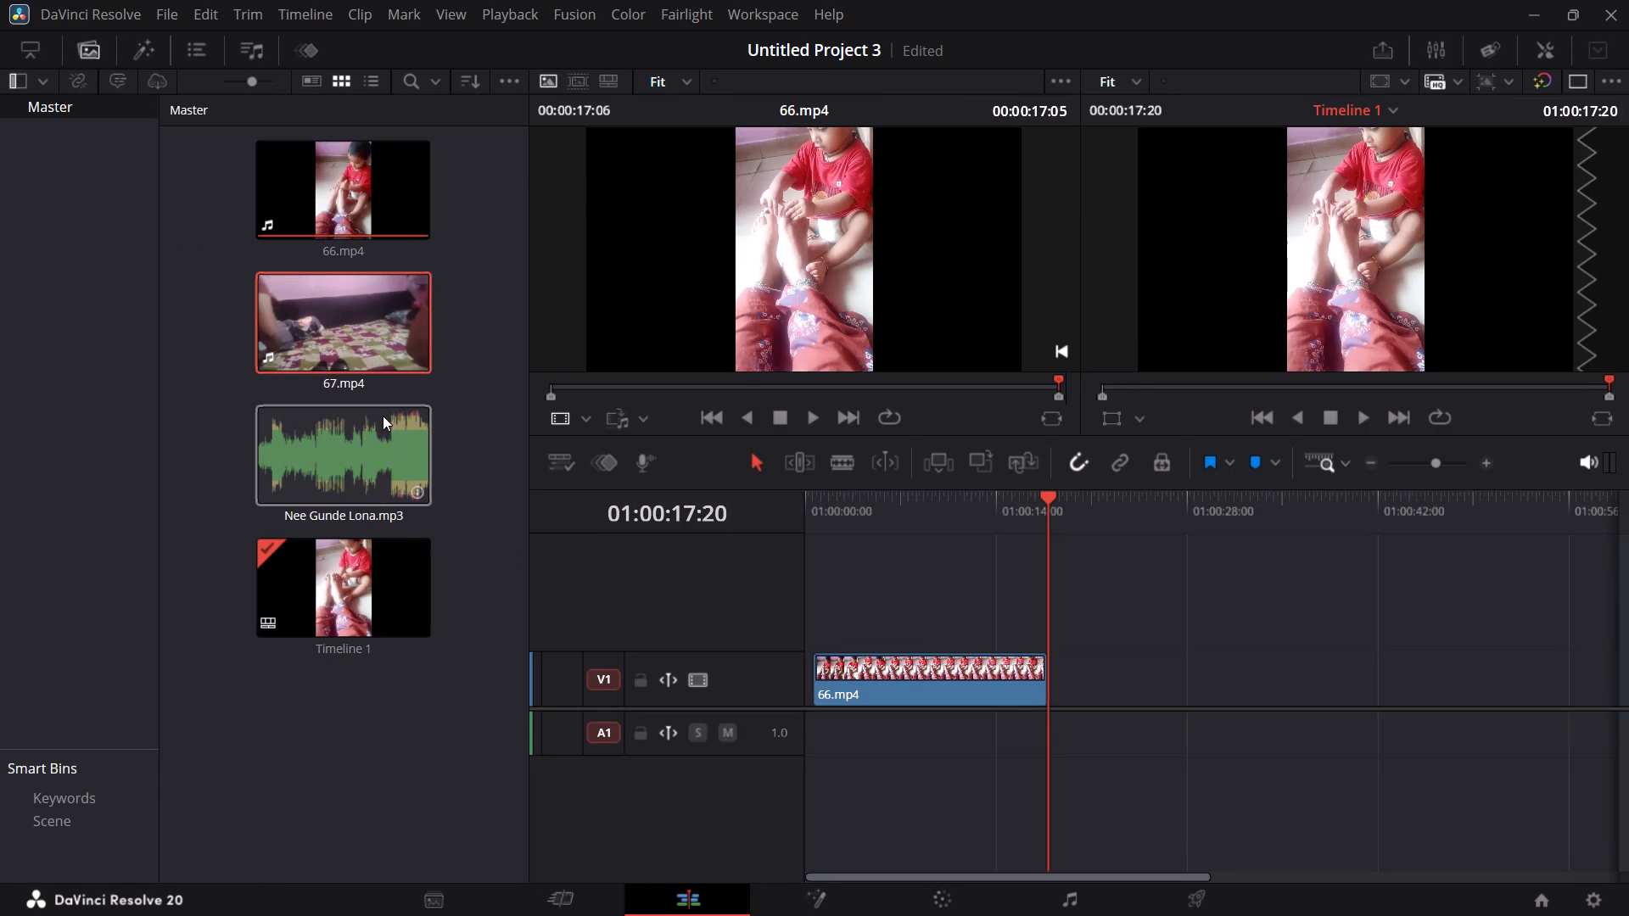
pyautogui.doubleClick(349, 458)
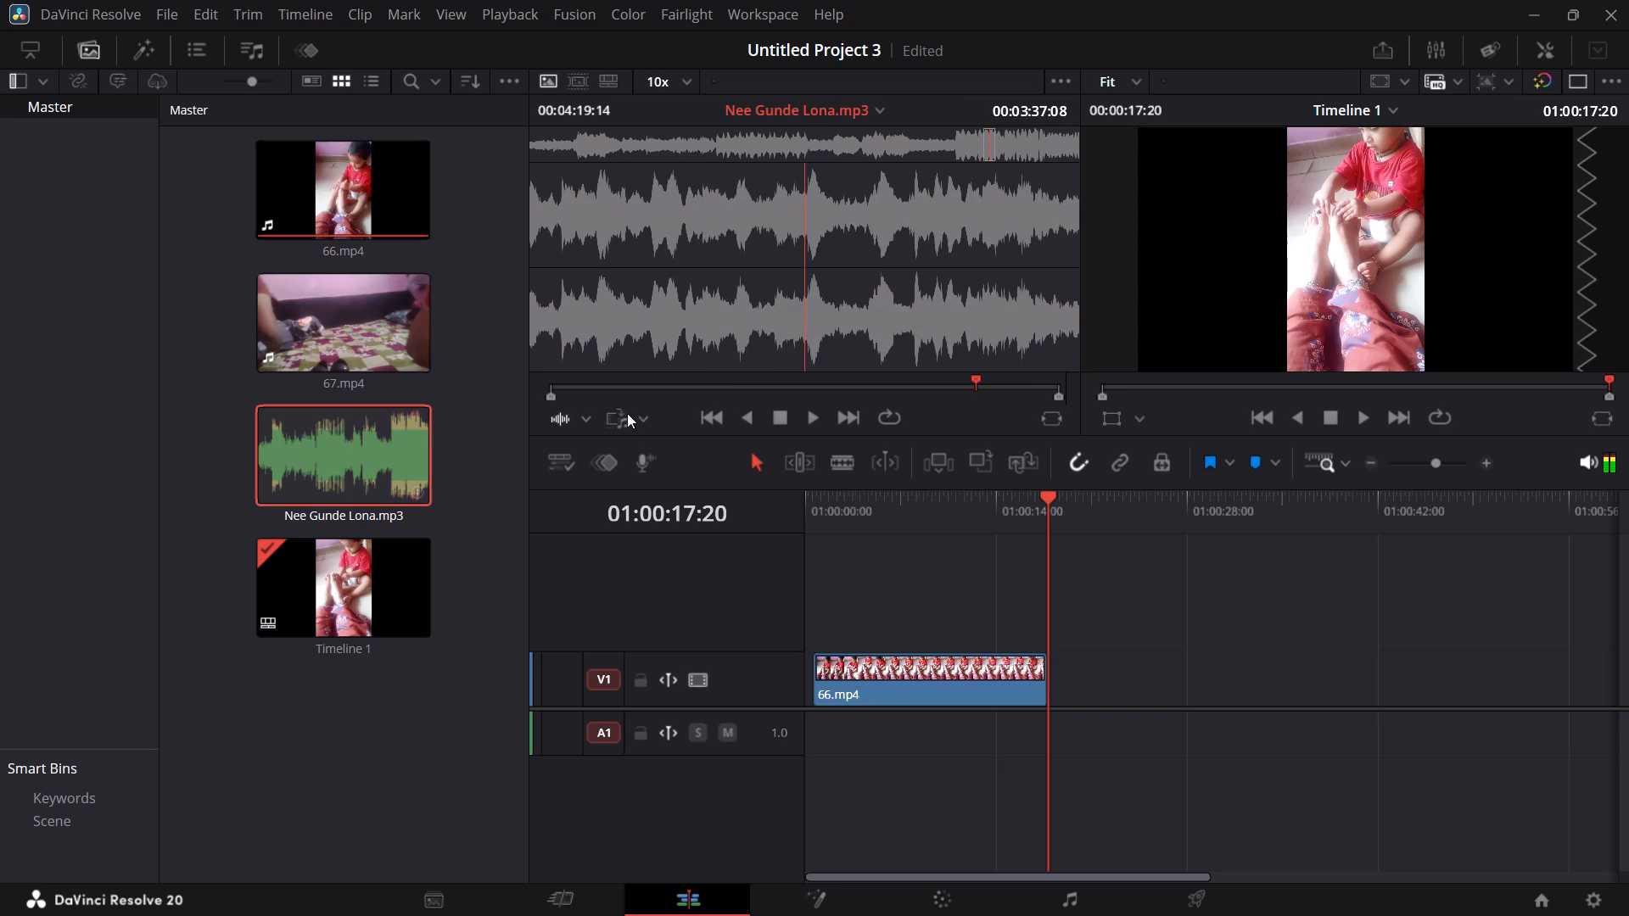
pyautogui.click(809, 416)
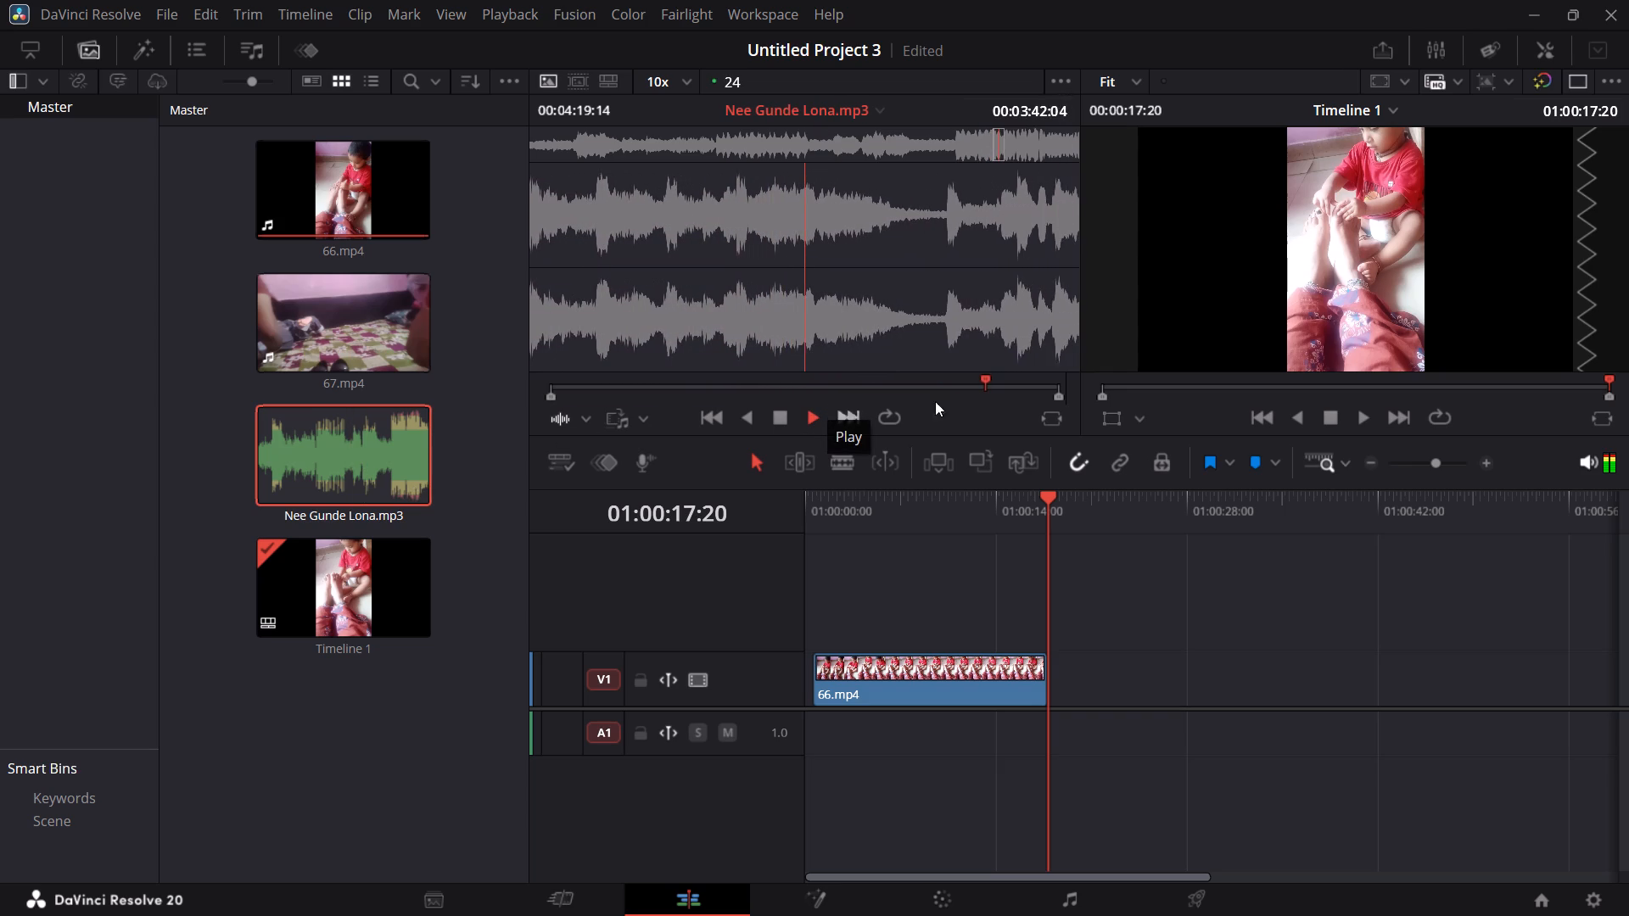
pyautogui.moveTo(987, 377); pyautogui.dragTo(818, 366)
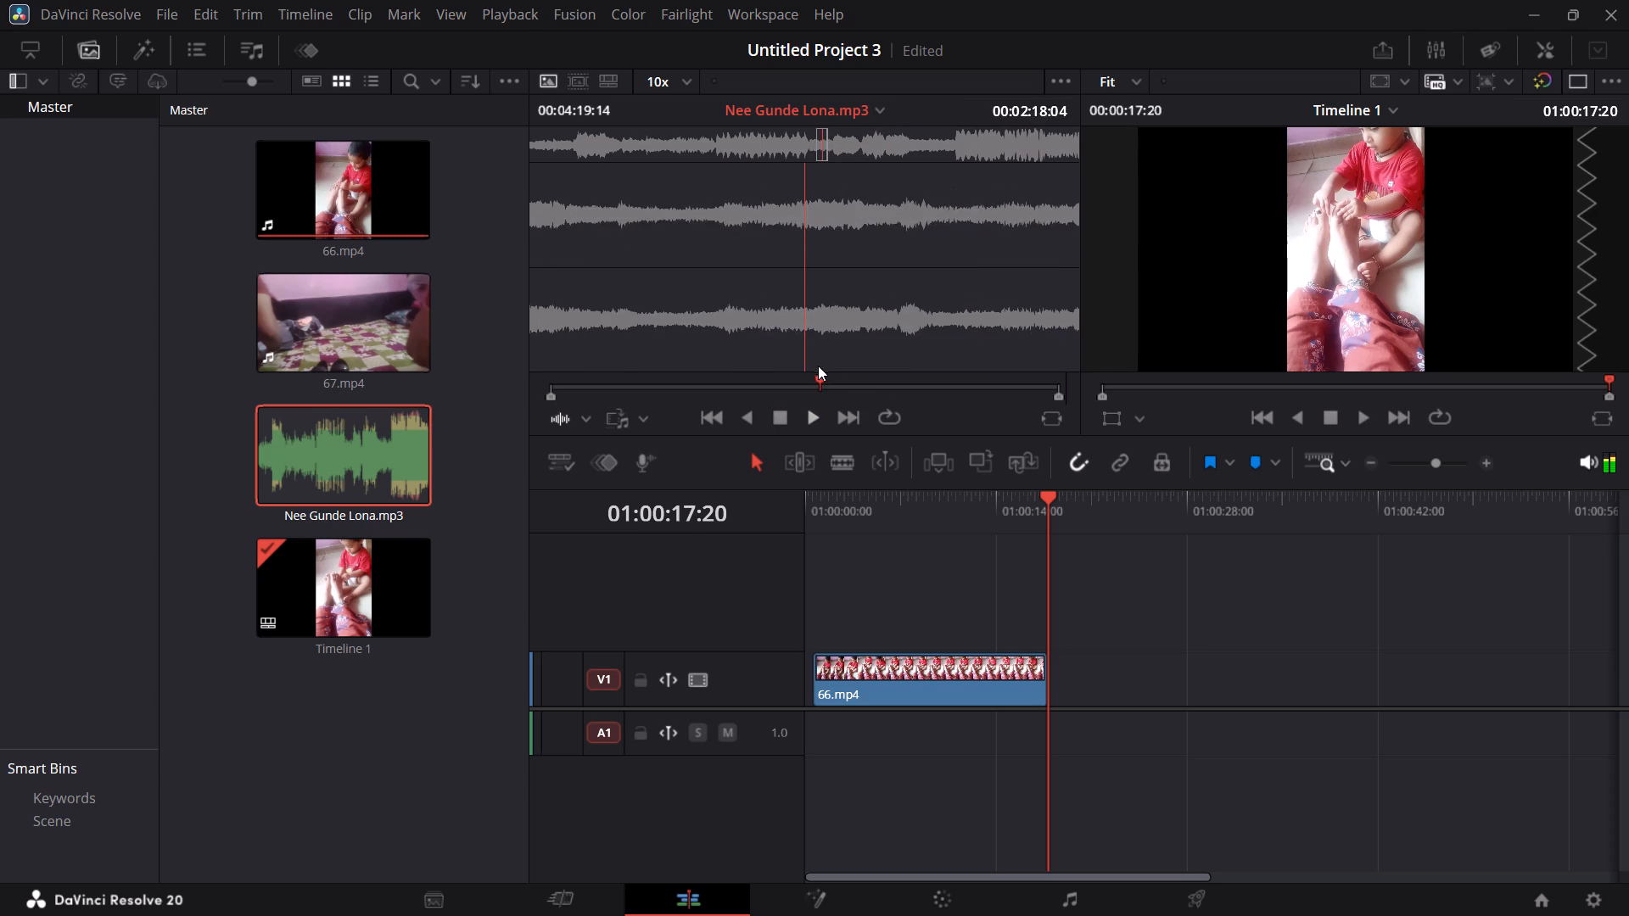
pyautogui.moveTo(818, 366); pyautogui.dragTo(796, 367)
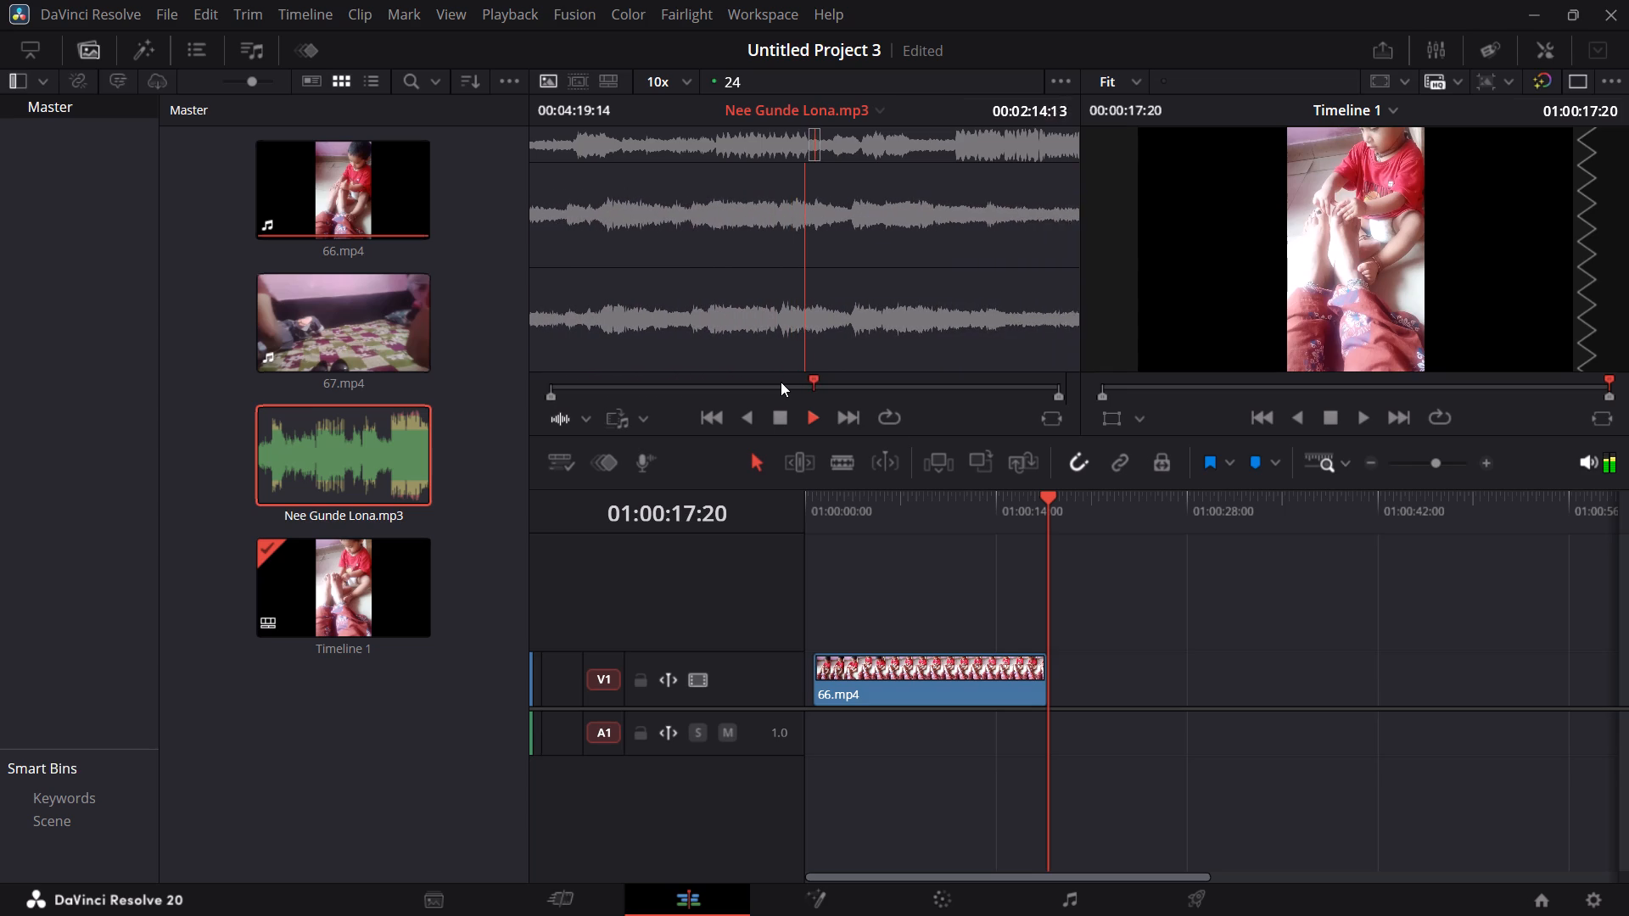
# Step and play through Nee Gunde Lona.mp3 between about 00:02:15 and 00:02:21 to find where the wanted passage starts.
pyautogui.press('Up')
pyautogui.press('Down')
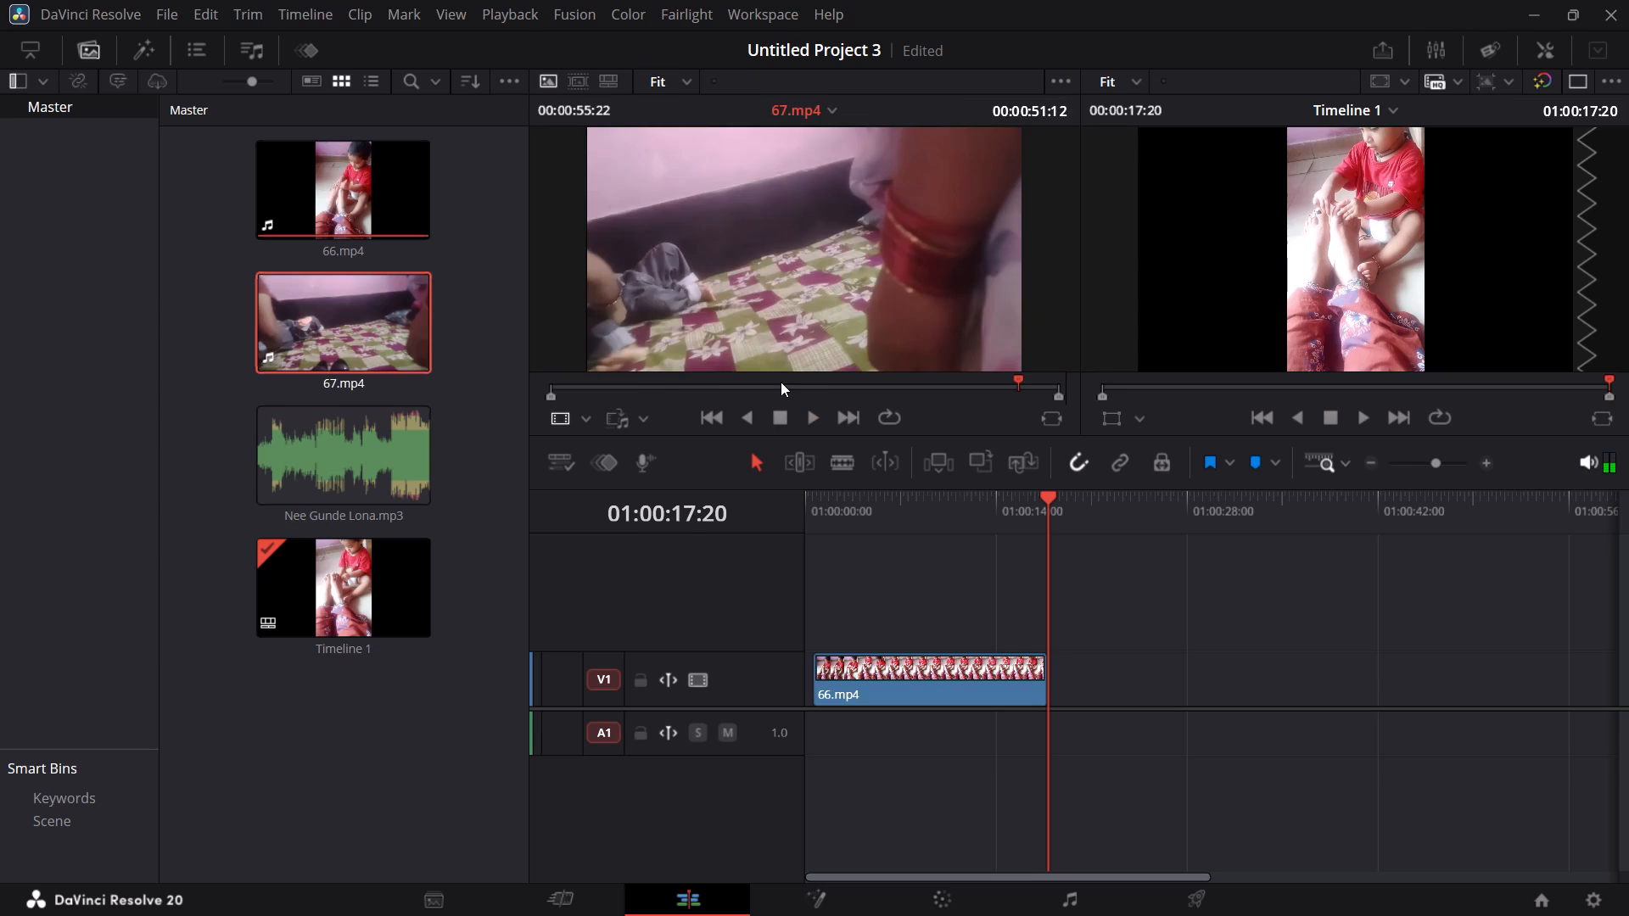
pyautogui.press('Right')
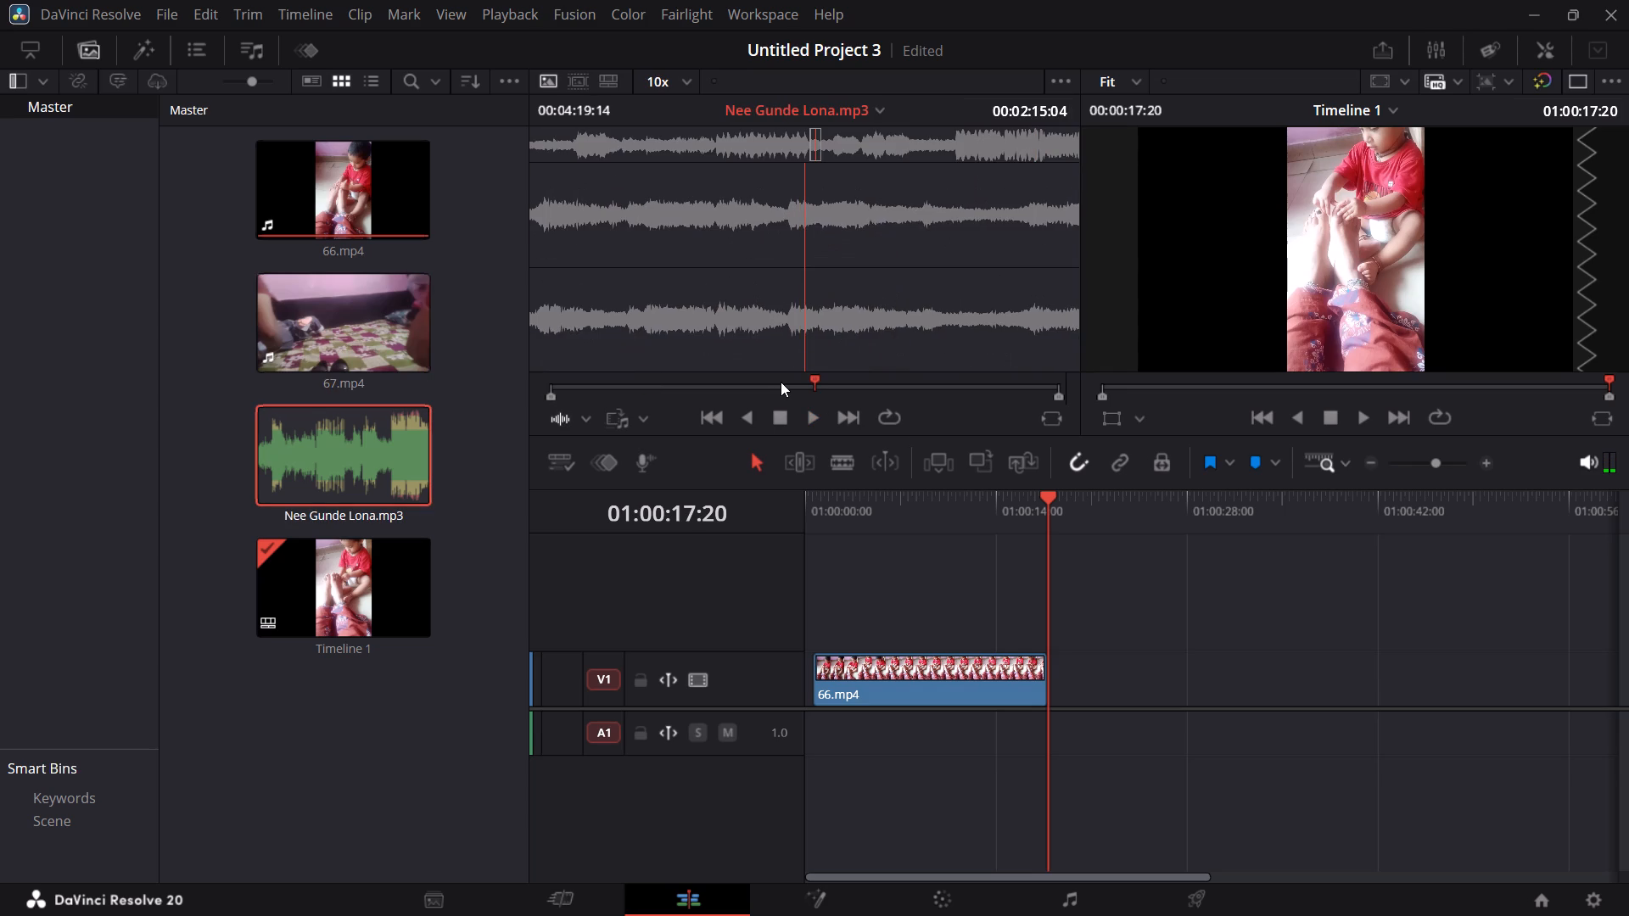
pyautogui.press('Right')
pyautogui.press('Right')
pyautogui.press('Right')
pyautogui.press('Left')
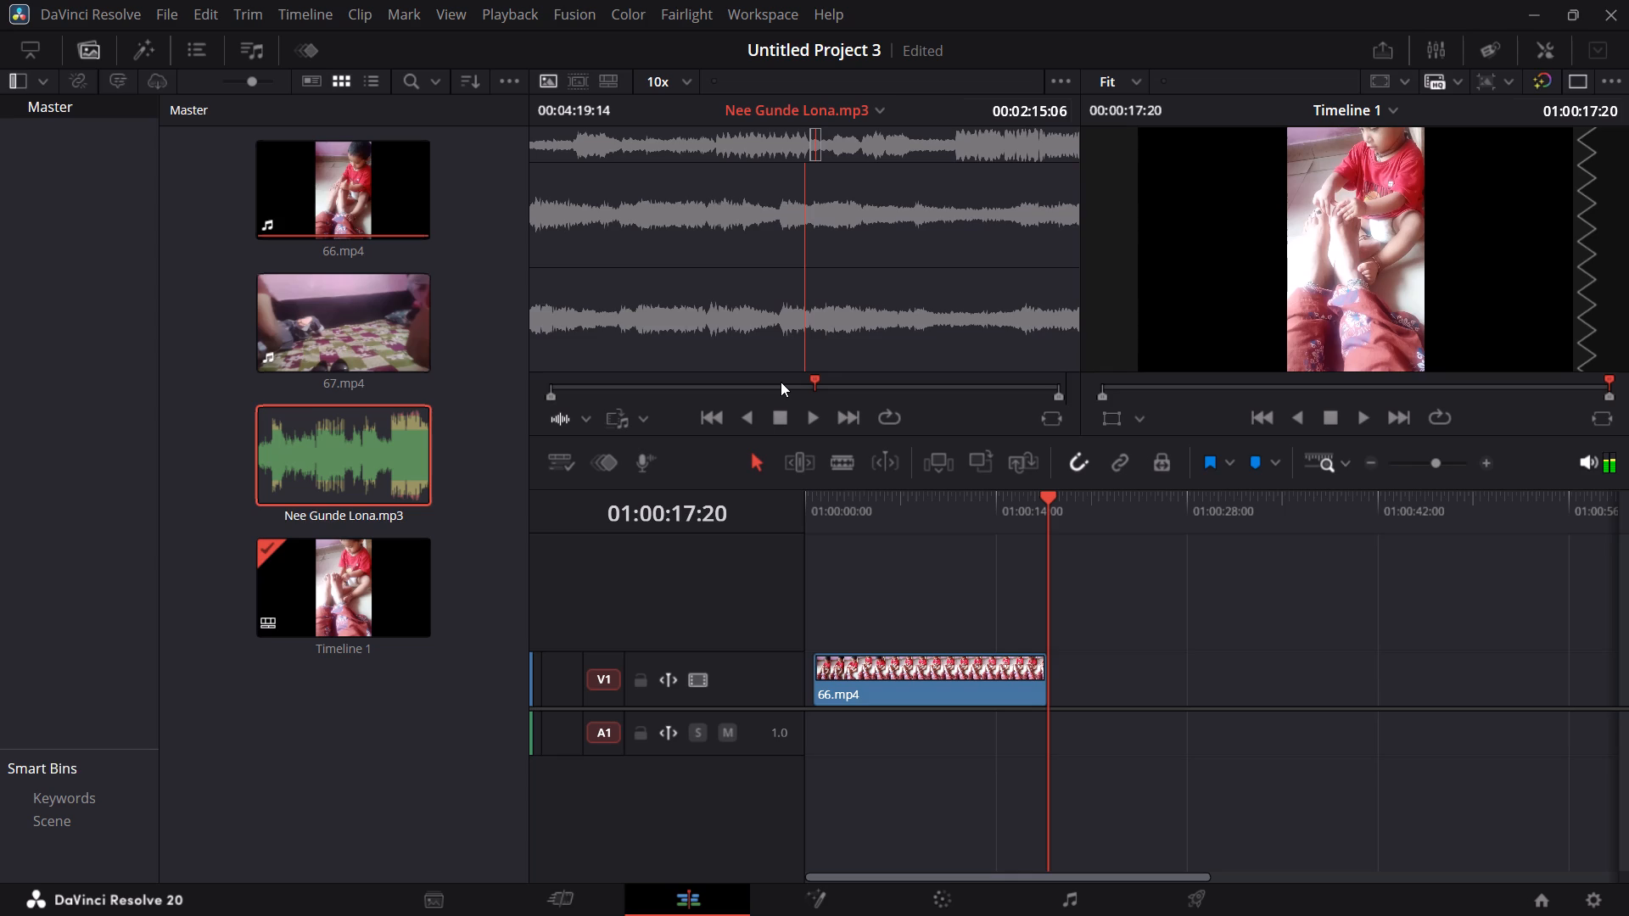
pyautogui.press('Left')
pyautogui.press('Left')
pyautogui.press('Left')
pyautogui.press('Left')
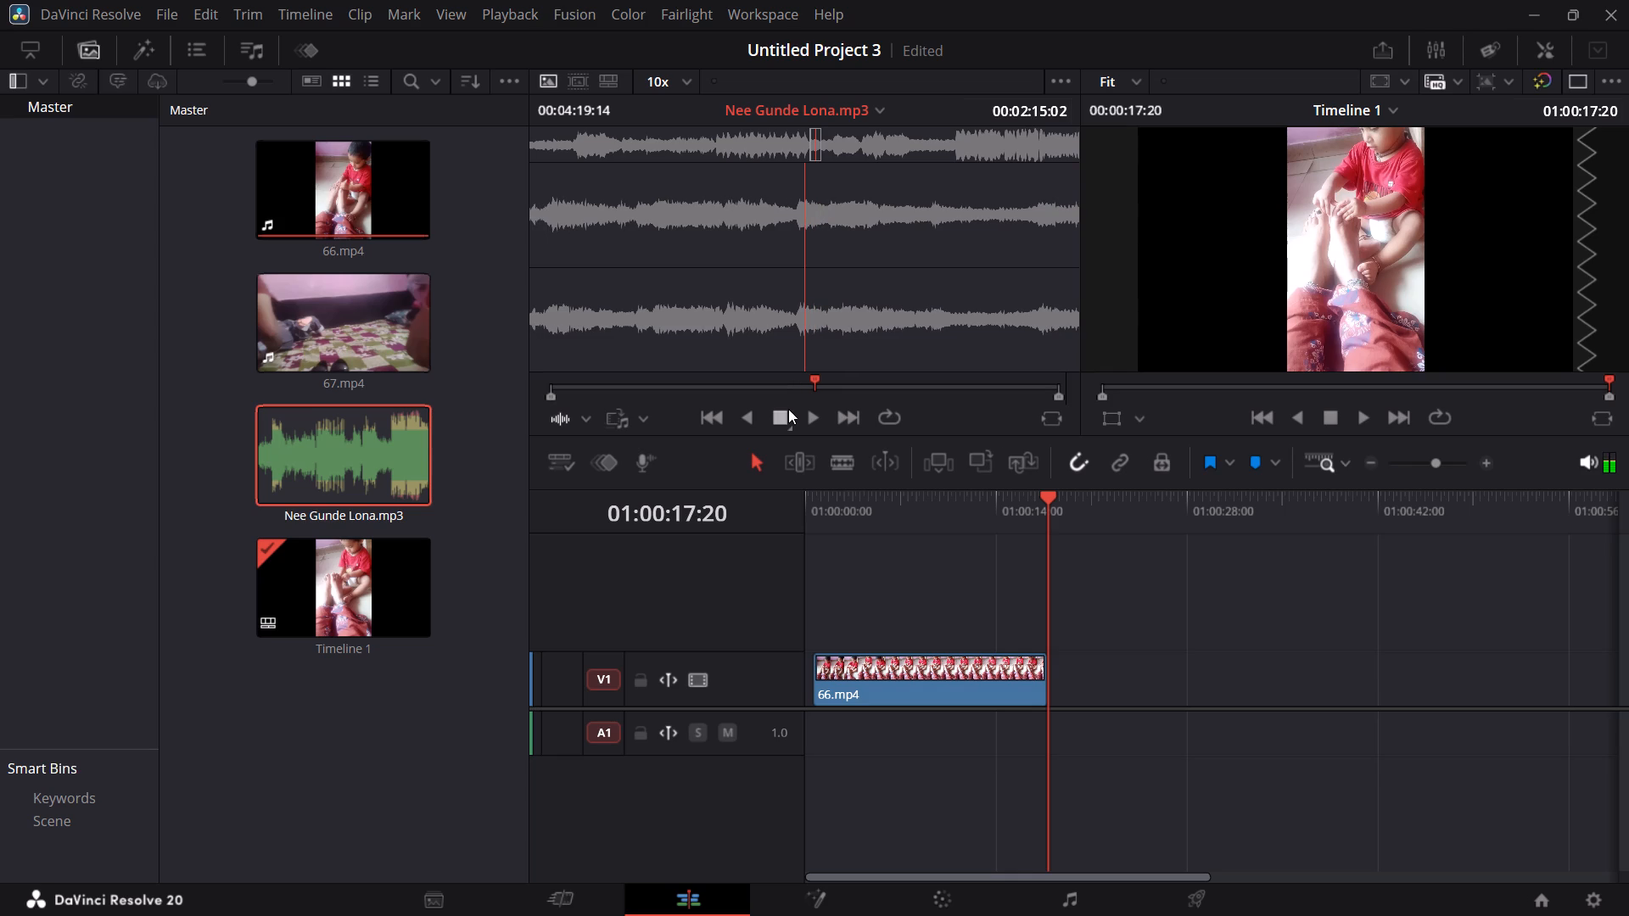
pyautogui.click(804, 423)
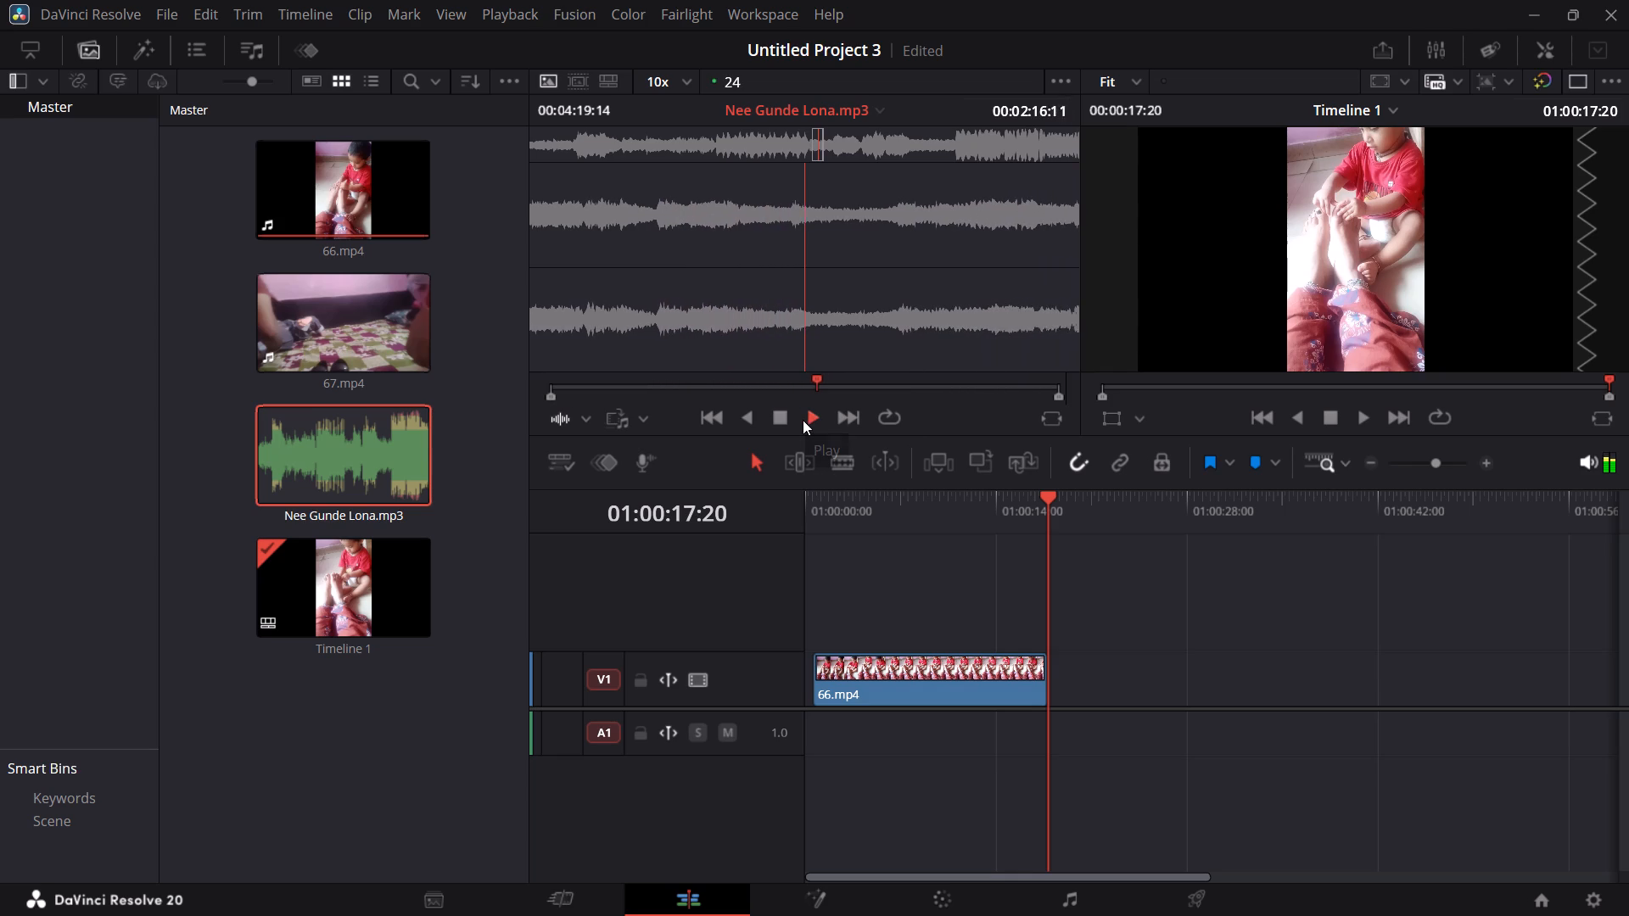
pyautogui.press('Left')
pyautogui.press('Left')
pyautogui.press('Left')
pyautogui.press('Left')
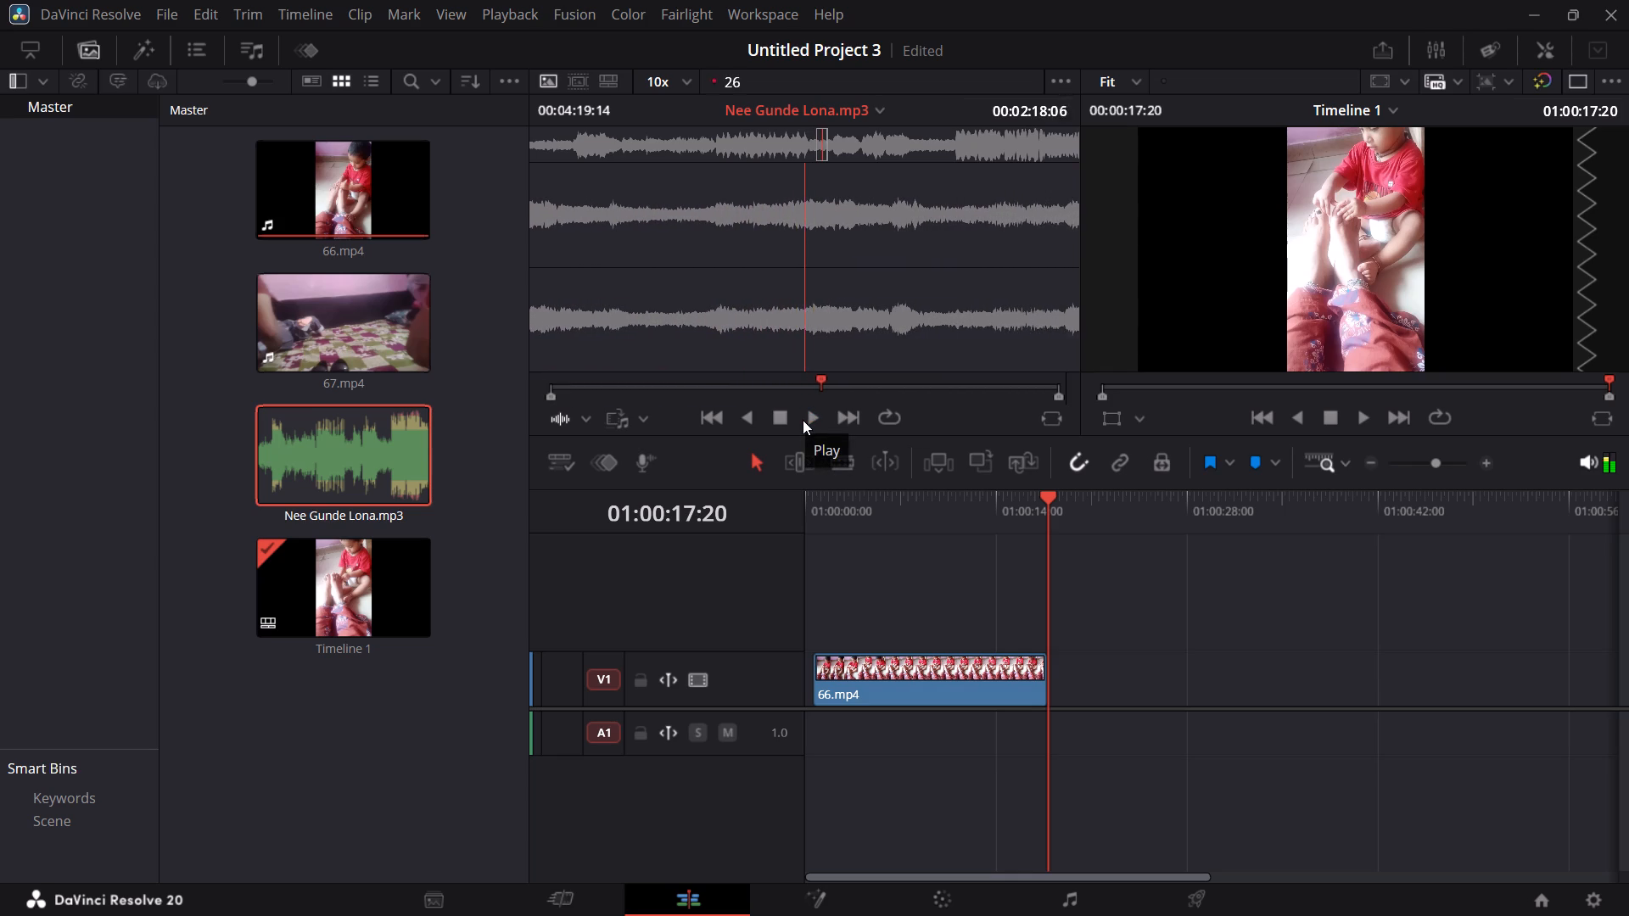
pyautogui.press('Left')
pyautogui.press('Left')
pyautogui.press('Left')
pyautogui.click(802, 419)
pyautogui.press('Left')
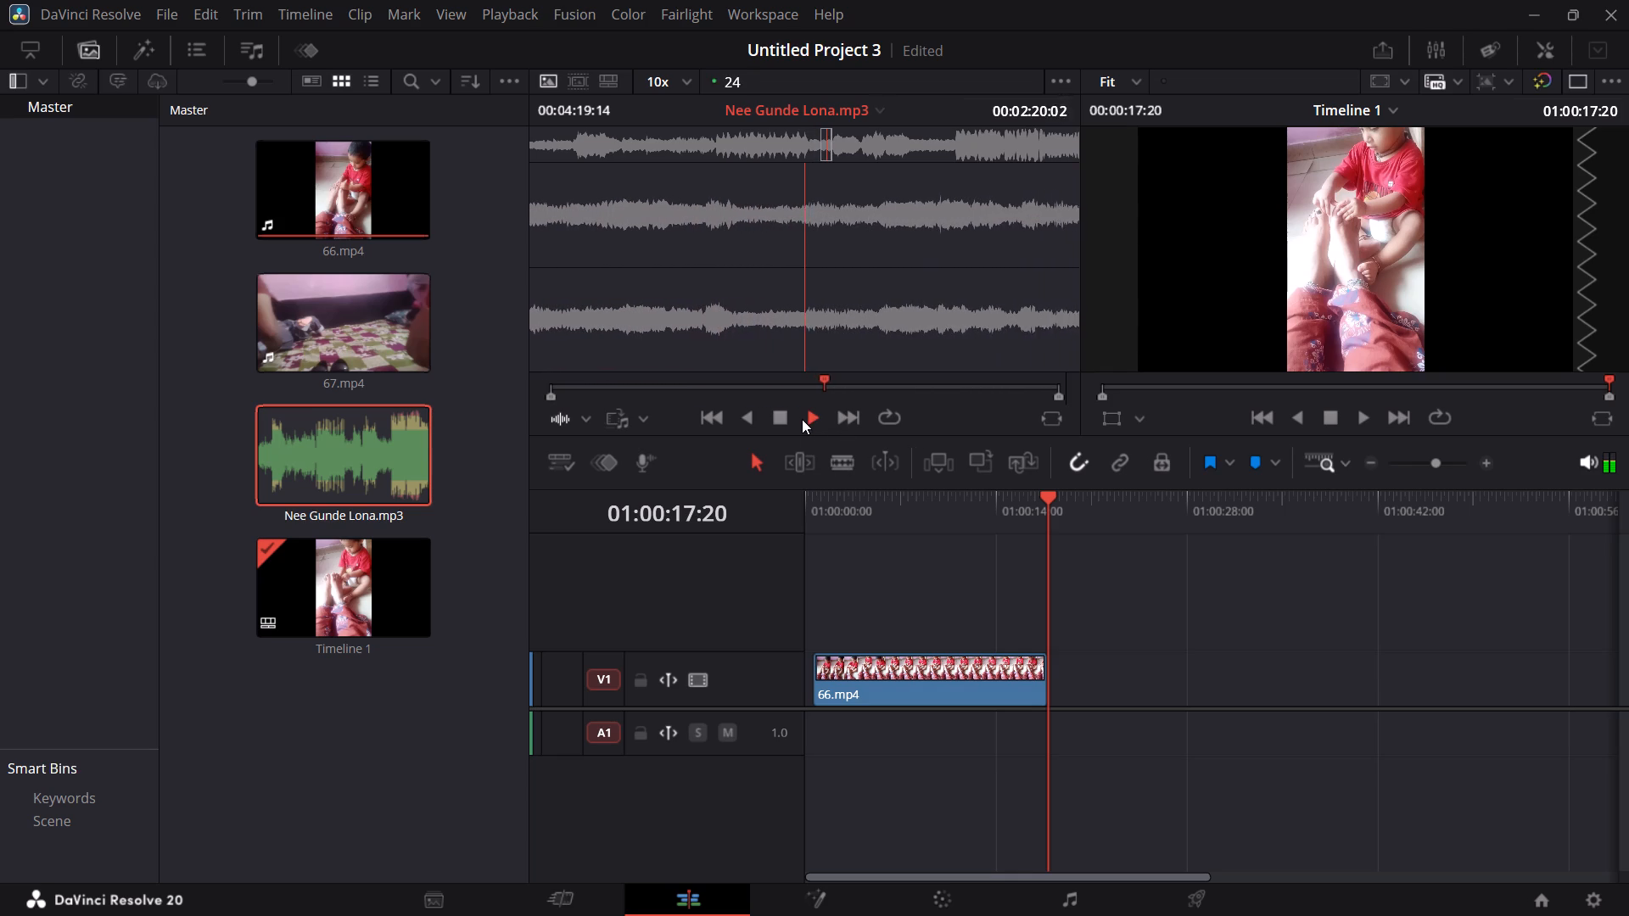
pyautogui.click(777, 417)
pyautogui.press('Left')
pyautogui.press('Left')
pyautogui.press('Left')
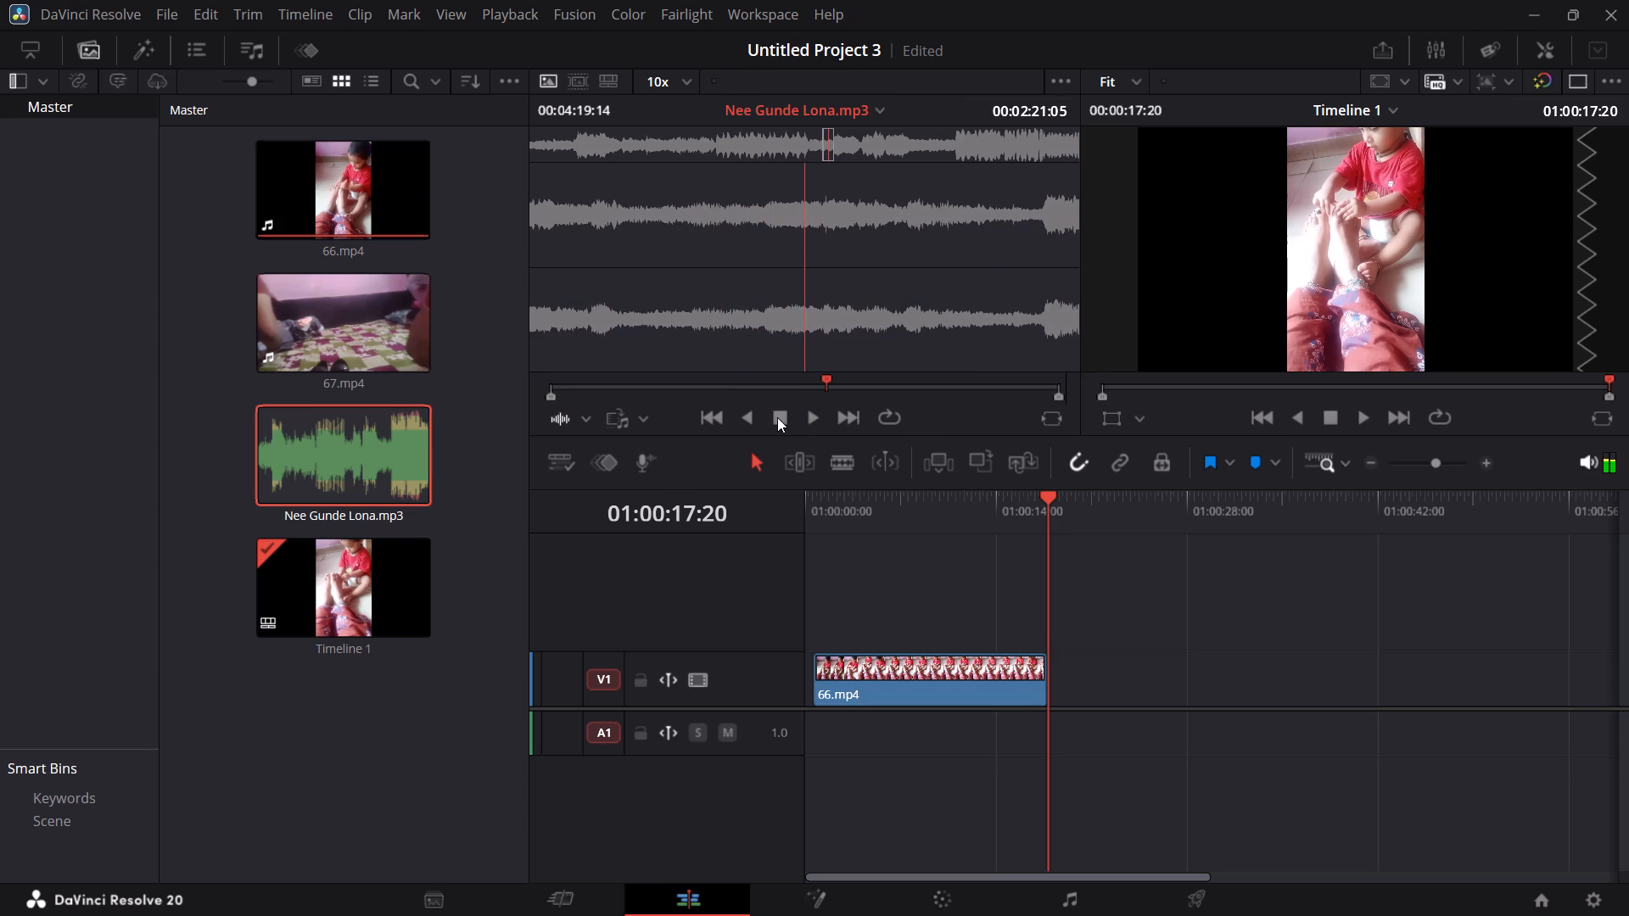
# Step the song back to about 00:02:16, replay the passage and mark an In point at about 00:02:21.
pyautogui.press('Left')
pyautogui.press('Left')
pyautogui.press('Left')
pyautogui.press('Left')
pyautogui.press('Left')
pyautogui.press('Left')
pyautogui.press('Left')
pyautogui.press('Left')
pyautogui.press('Left')
pyautogui.press('Left')
pyautogui.press('Left')
pyautogui.press('Left')
pyautogui.press('Left')
pyautogui.press('Left')
pyautogui.press('Left')
pyautogui.press('Left')
pyautogui.press('Left')
pyautogui.press('Left')
pyautogui.press('Left')
pyautogui.press('Left')
pyautogui.press('Left')
pyautogui.press('Left')
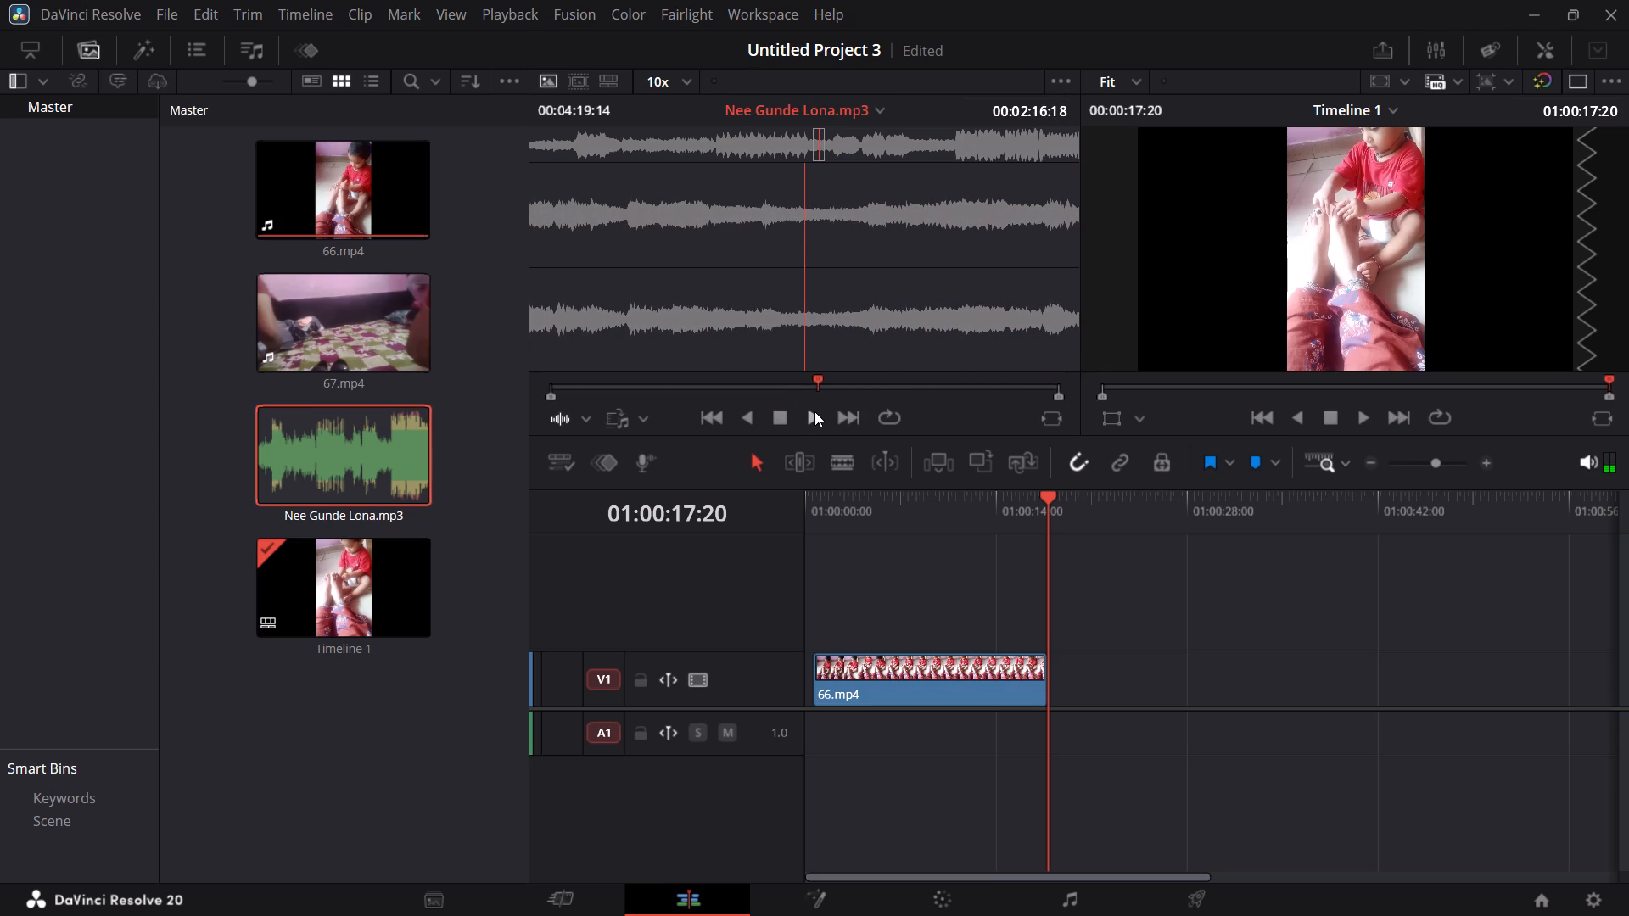
pyautogui.click(814, 411)
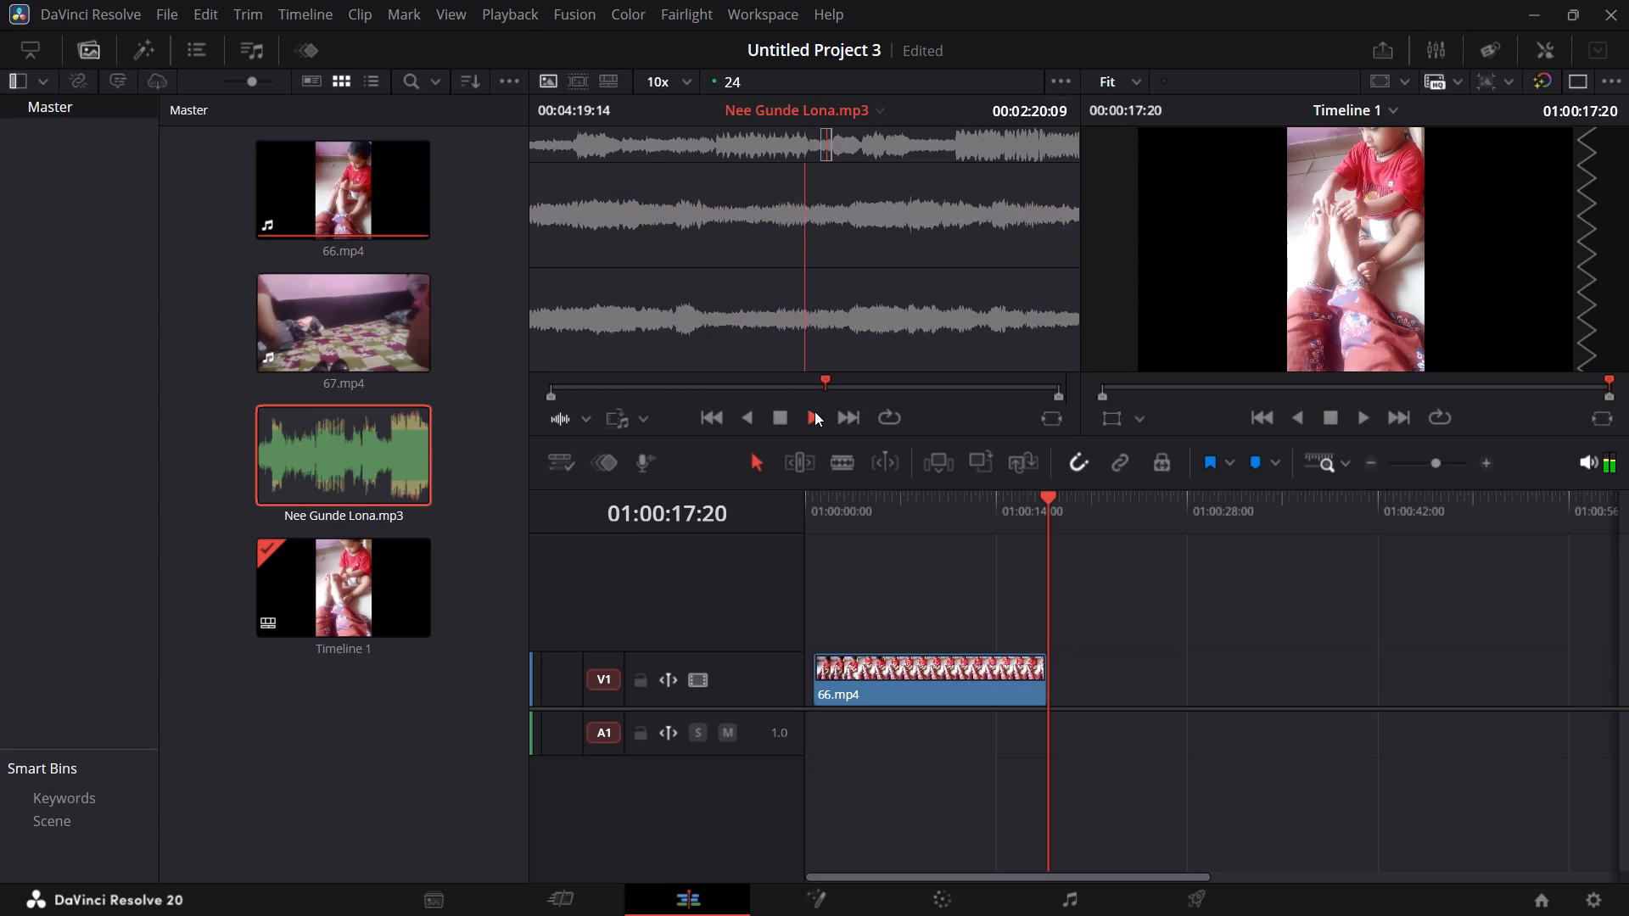
pyautogui.press('i')
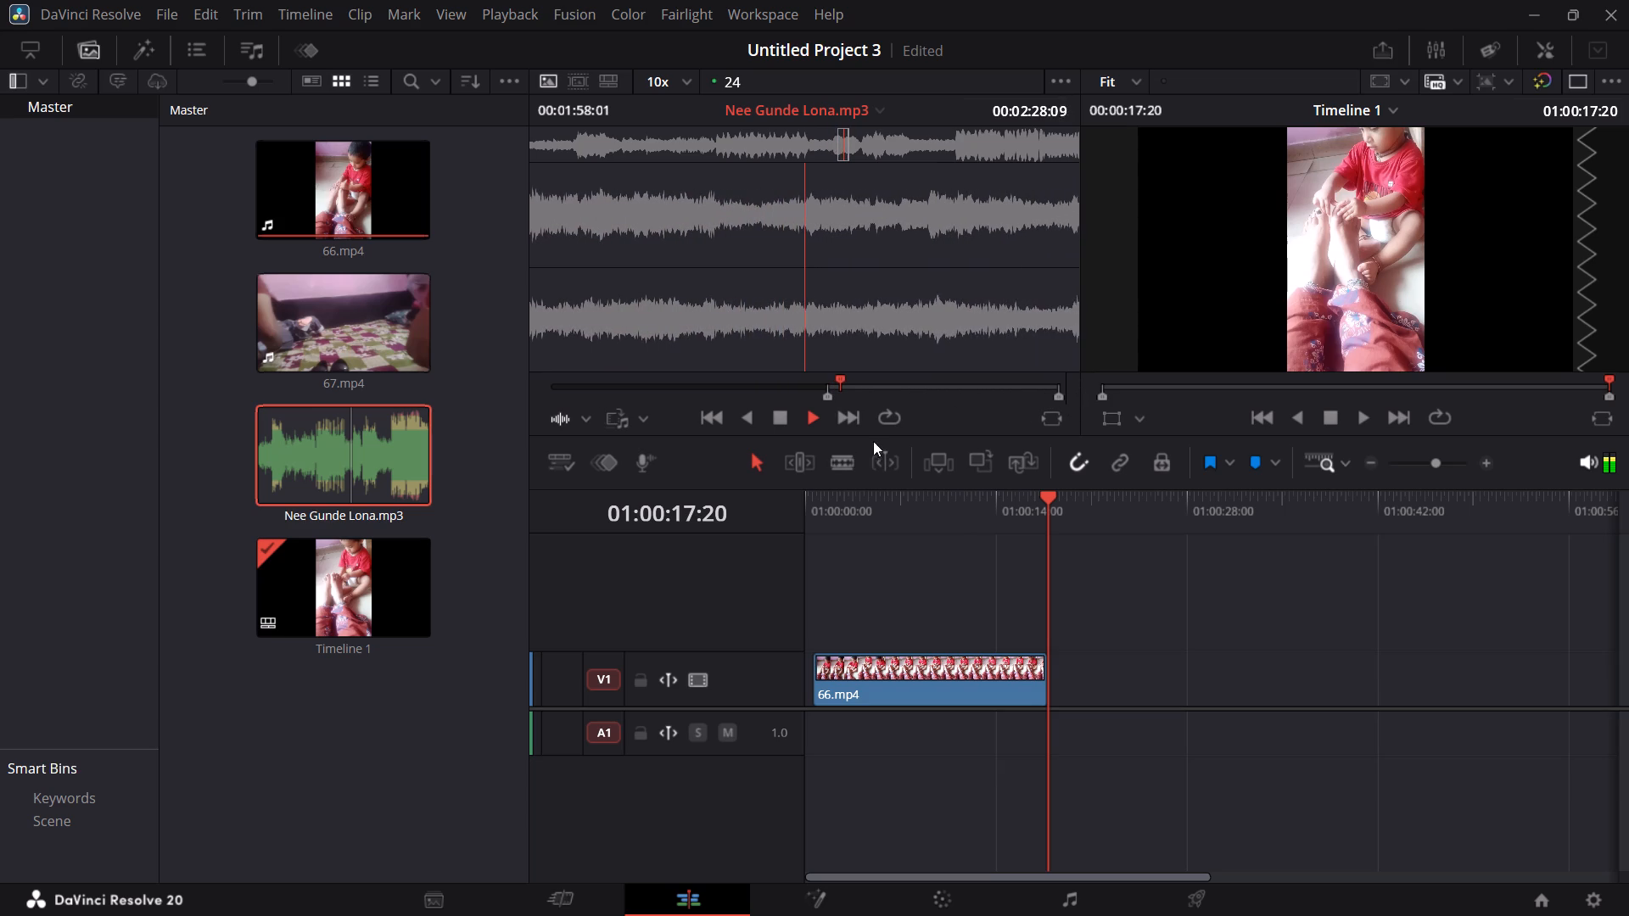
# Mark an Out point in Nee Gunde Lona.mp3 so the selected passage lasts about 1 minute 4 seconds, and stop playback.
pyautogui.click(952, 383)
pyautogui.press('o')
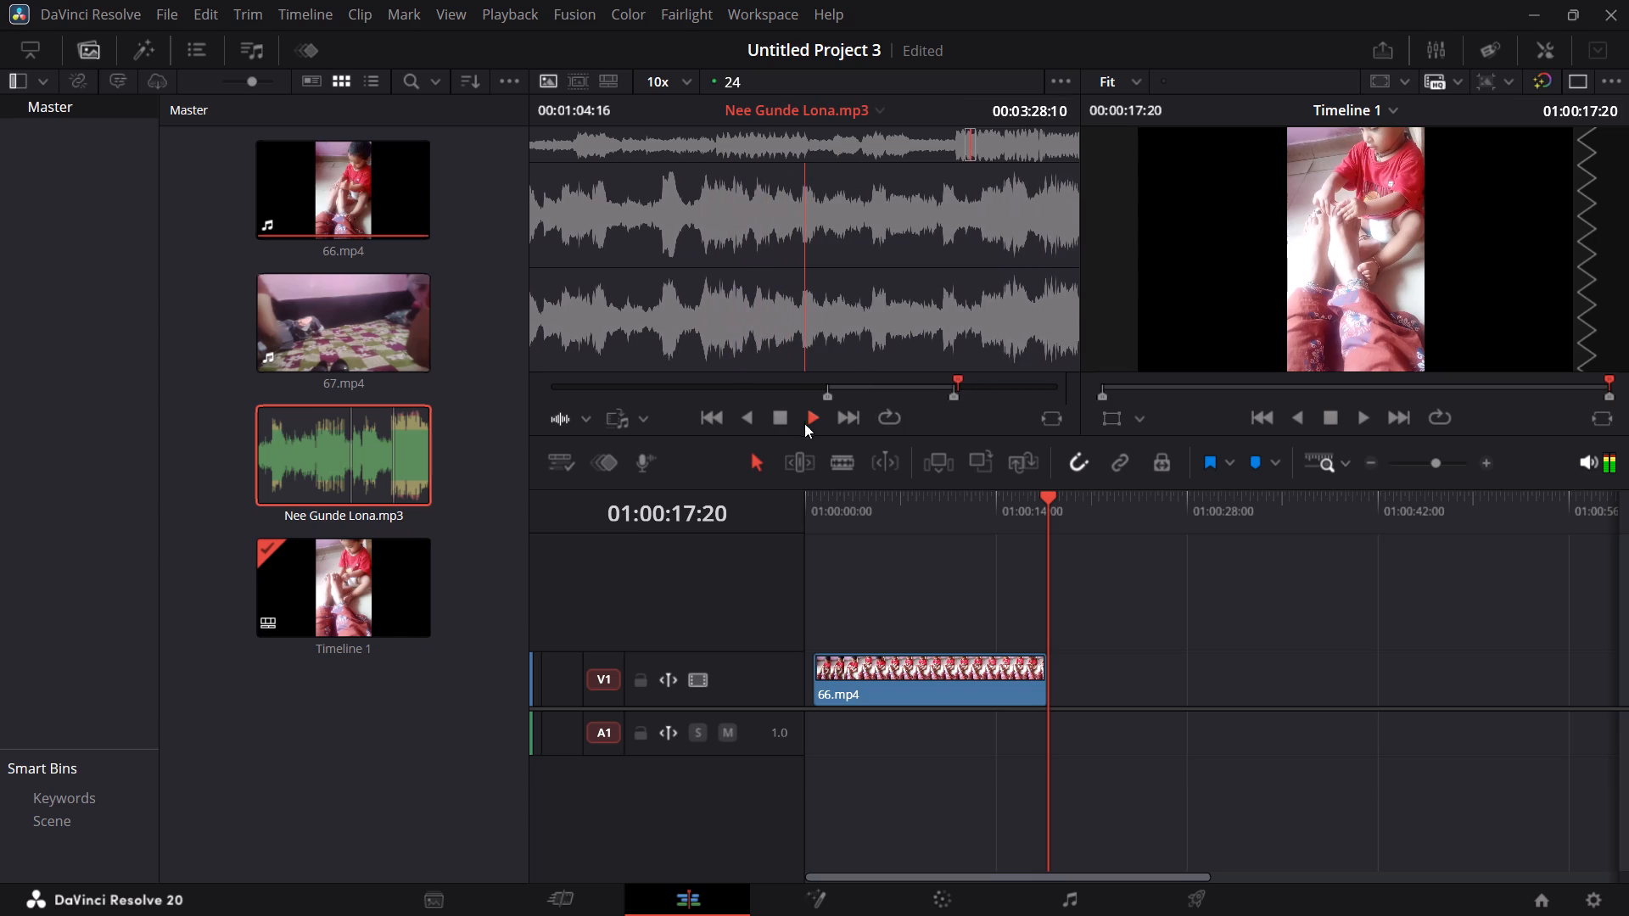
pyautogui.click(776, 423)
# Place the marked song passage on audio track A1 at the very start of Timeline 1.
pyautogui.moveTo(883, 254); pyautogui.dragTo(899, 761)
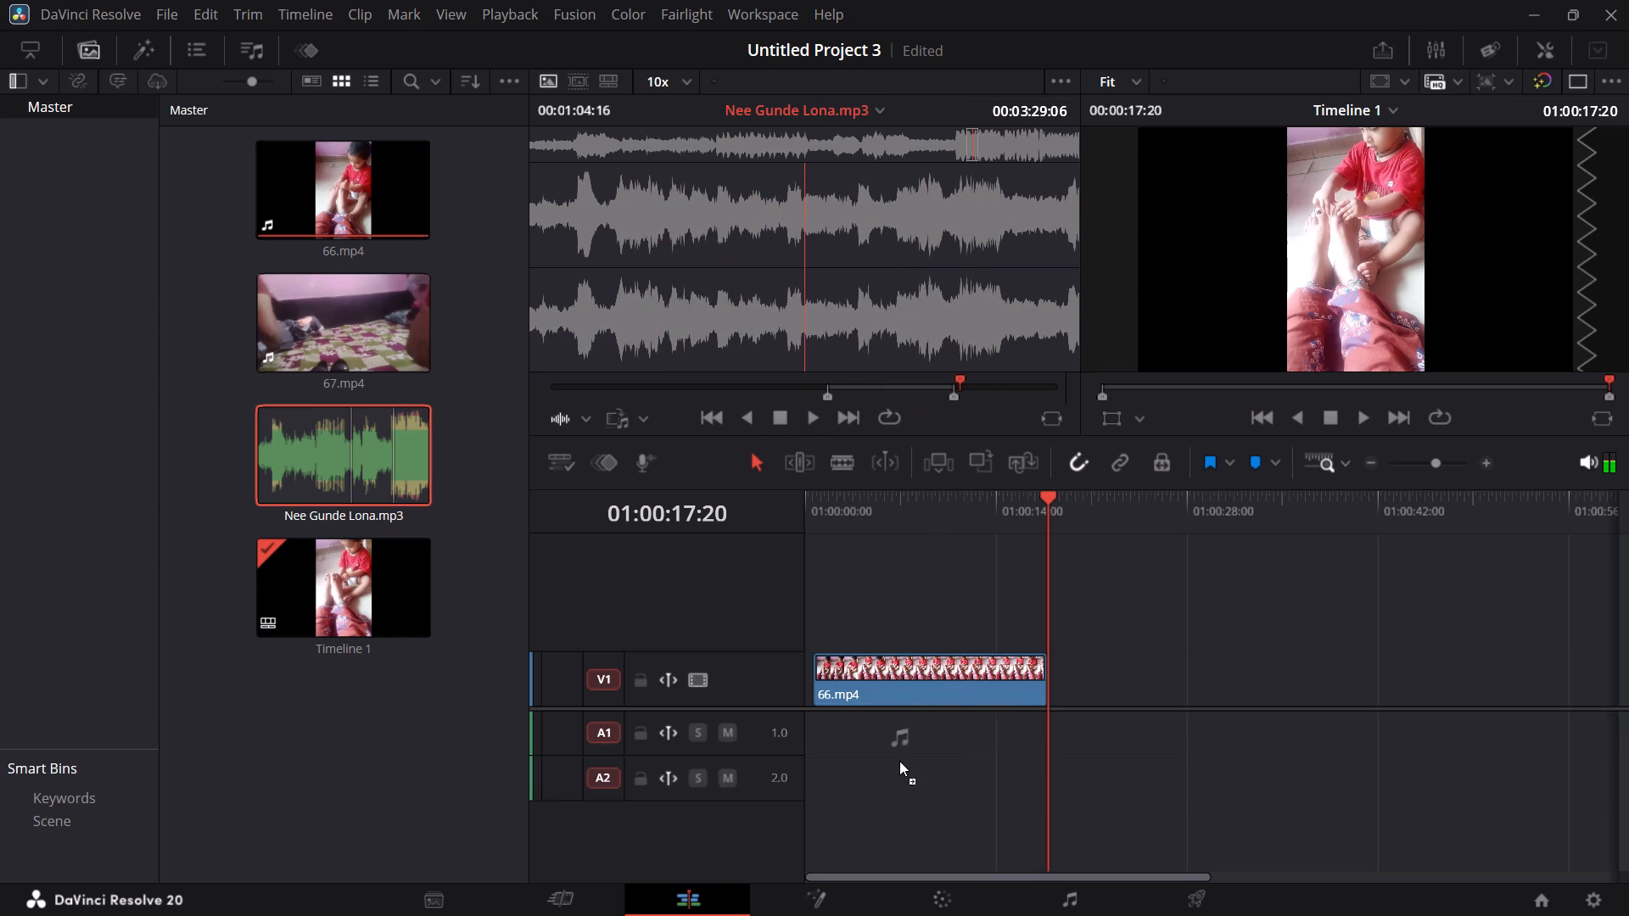
pyautogui.moveTo(899, 761); pyautogui.dragTo(792, 725)
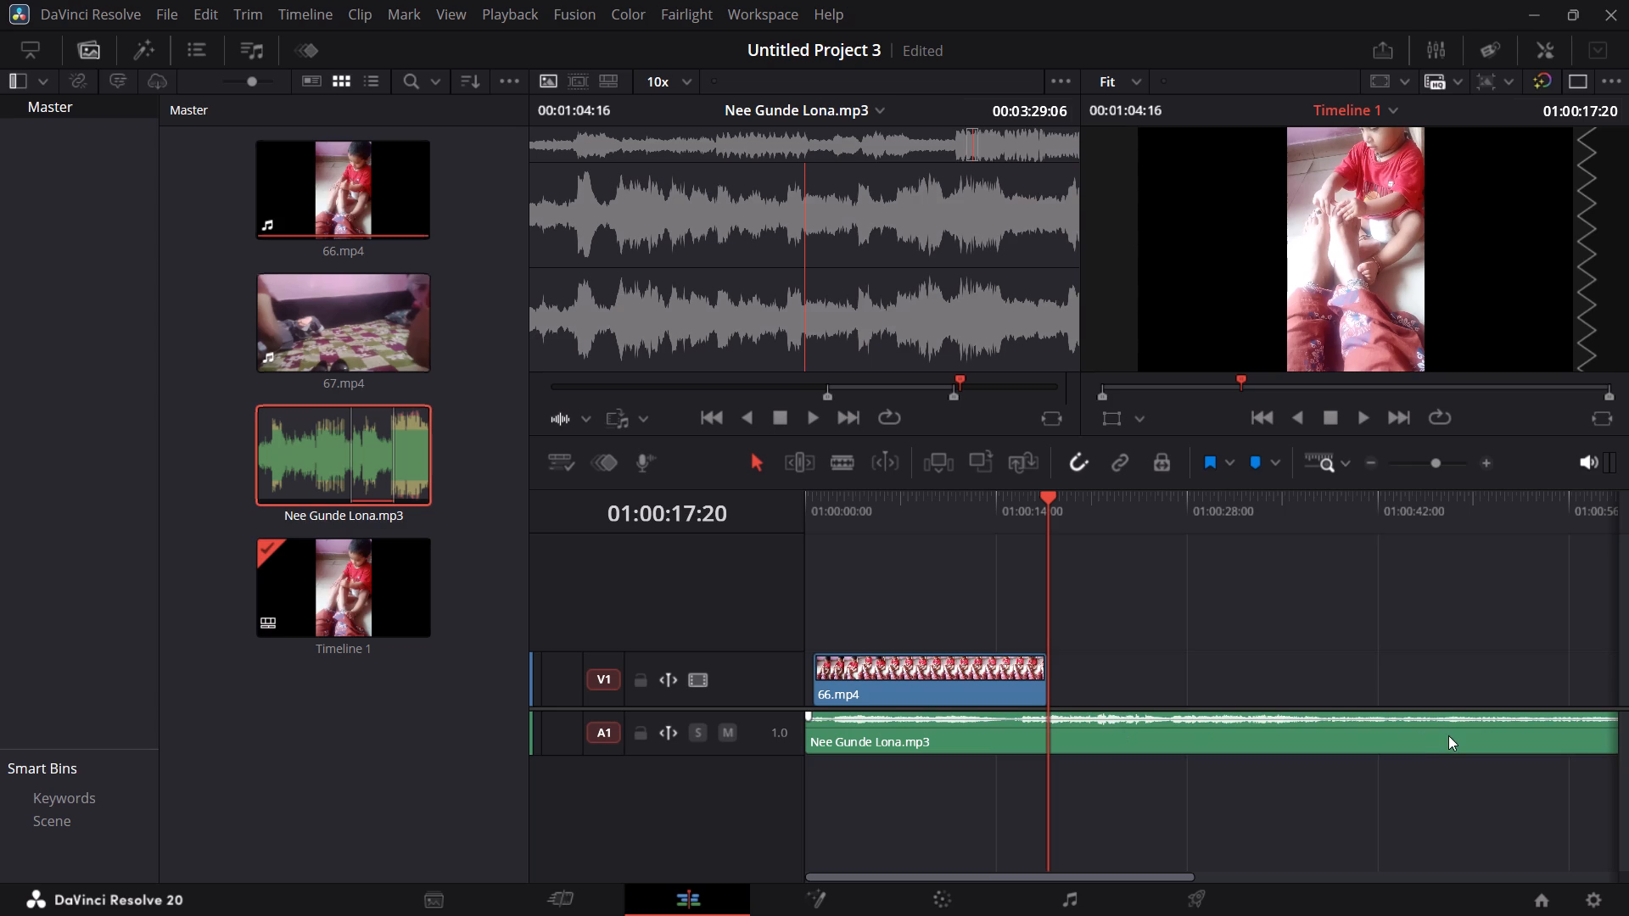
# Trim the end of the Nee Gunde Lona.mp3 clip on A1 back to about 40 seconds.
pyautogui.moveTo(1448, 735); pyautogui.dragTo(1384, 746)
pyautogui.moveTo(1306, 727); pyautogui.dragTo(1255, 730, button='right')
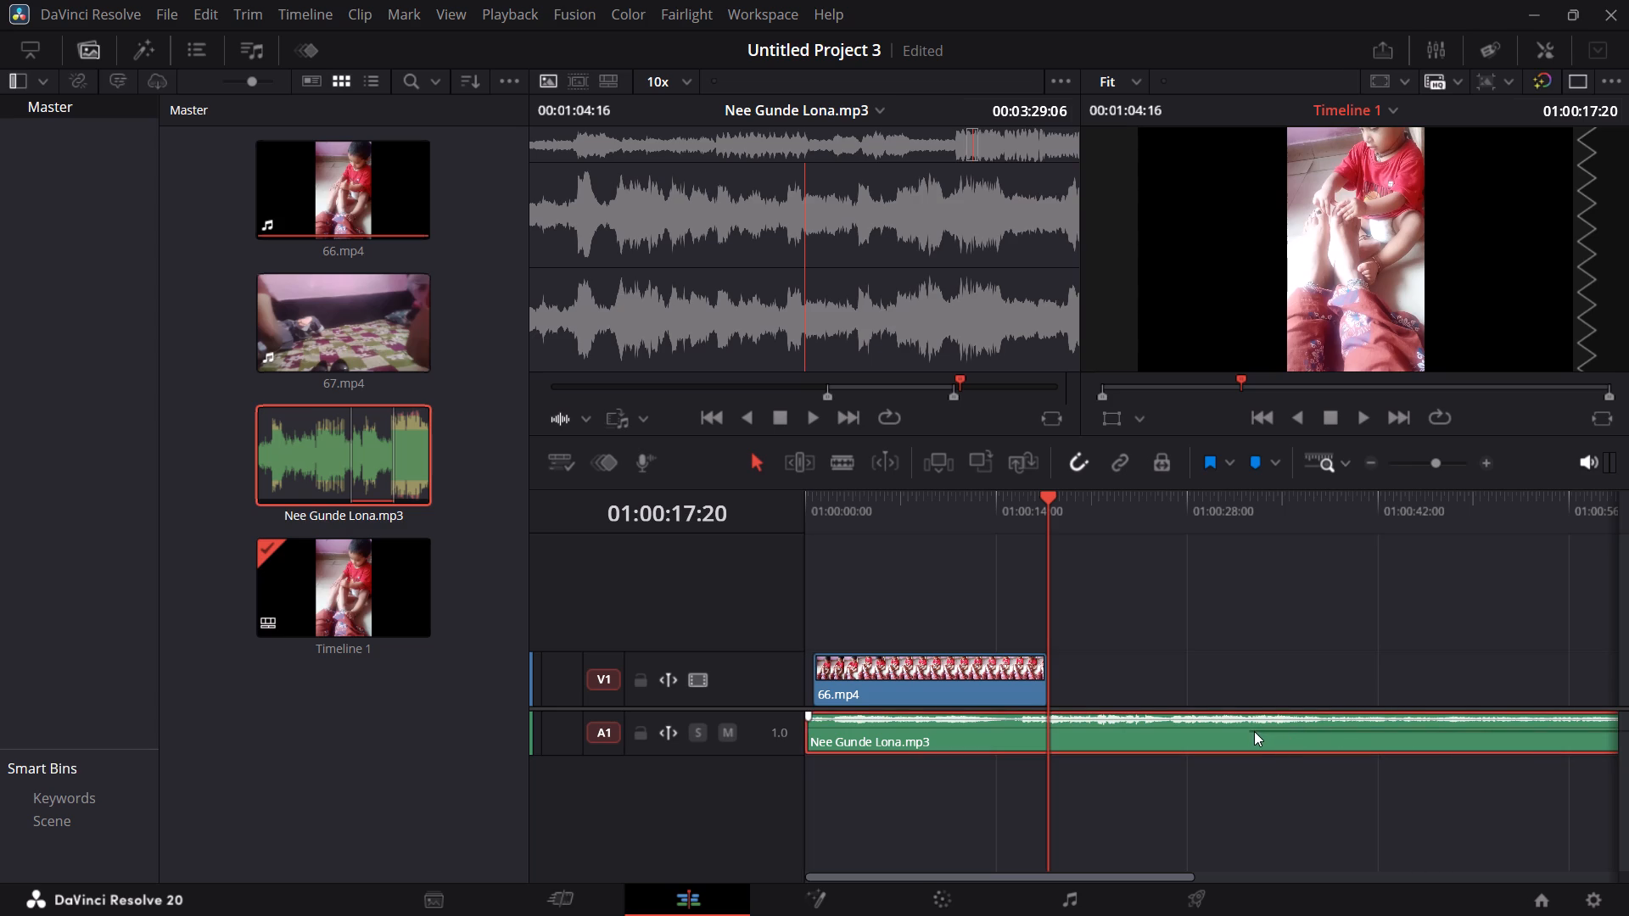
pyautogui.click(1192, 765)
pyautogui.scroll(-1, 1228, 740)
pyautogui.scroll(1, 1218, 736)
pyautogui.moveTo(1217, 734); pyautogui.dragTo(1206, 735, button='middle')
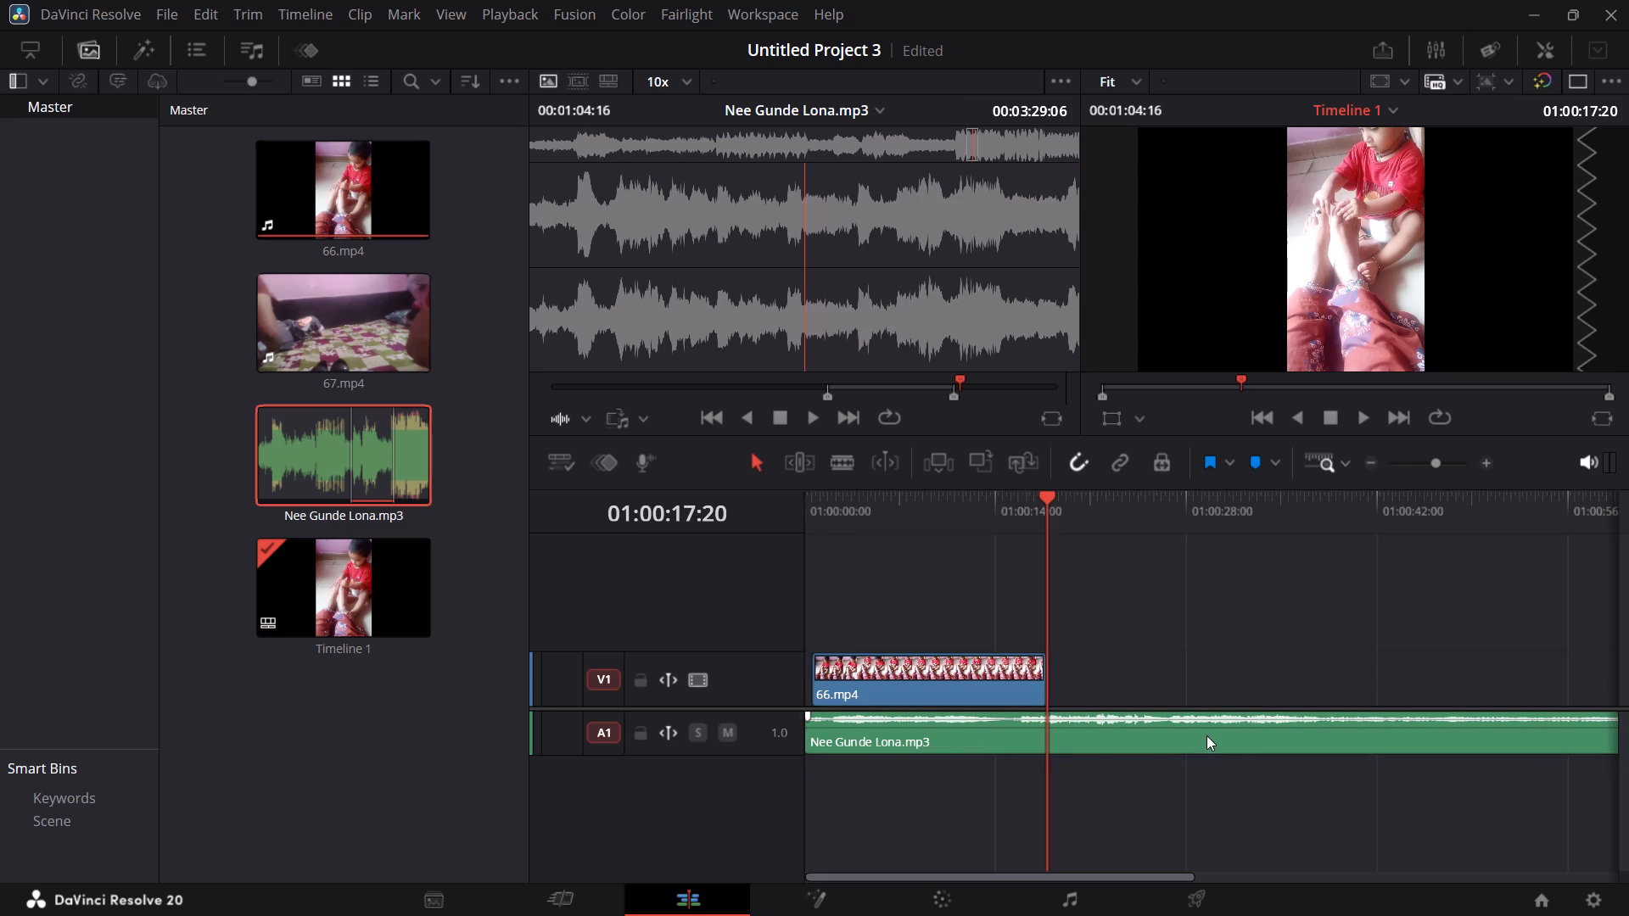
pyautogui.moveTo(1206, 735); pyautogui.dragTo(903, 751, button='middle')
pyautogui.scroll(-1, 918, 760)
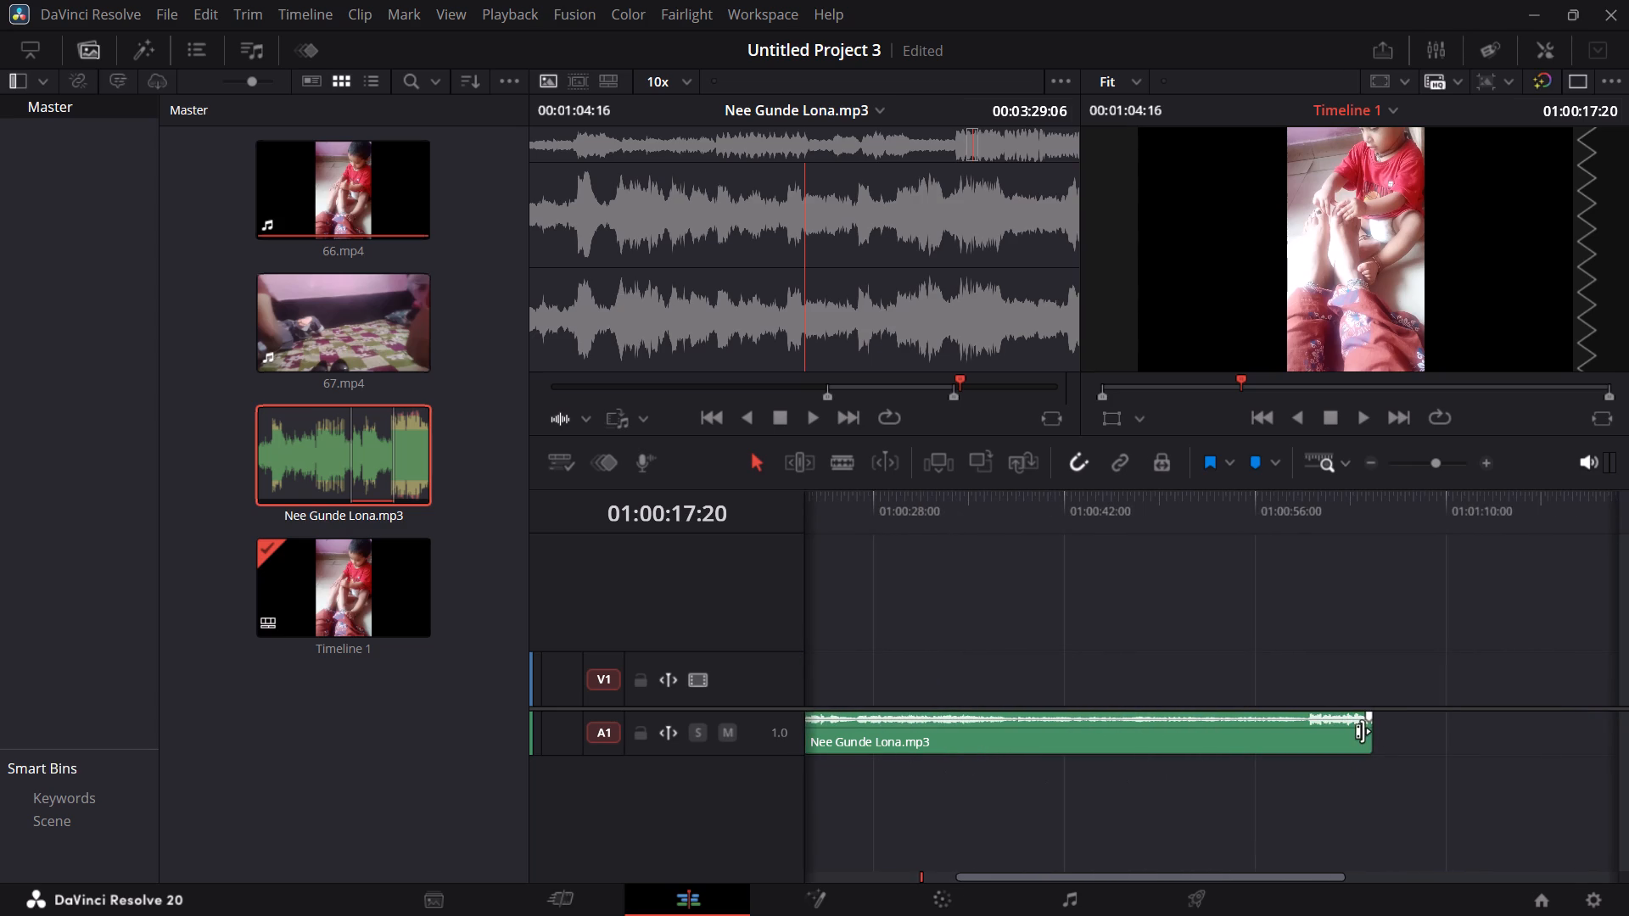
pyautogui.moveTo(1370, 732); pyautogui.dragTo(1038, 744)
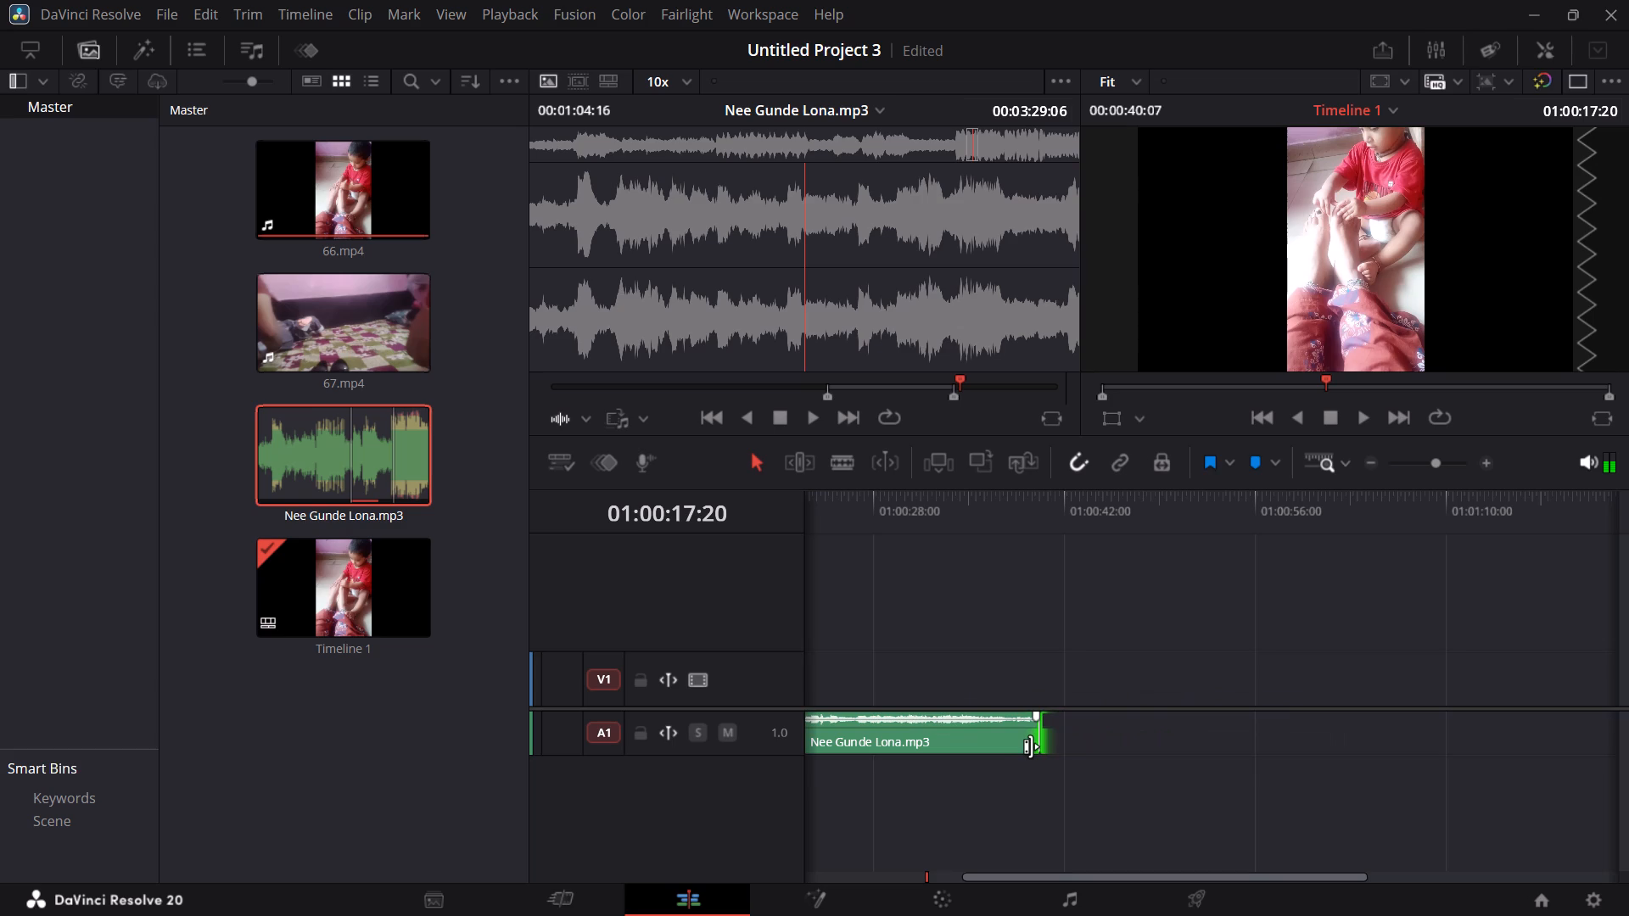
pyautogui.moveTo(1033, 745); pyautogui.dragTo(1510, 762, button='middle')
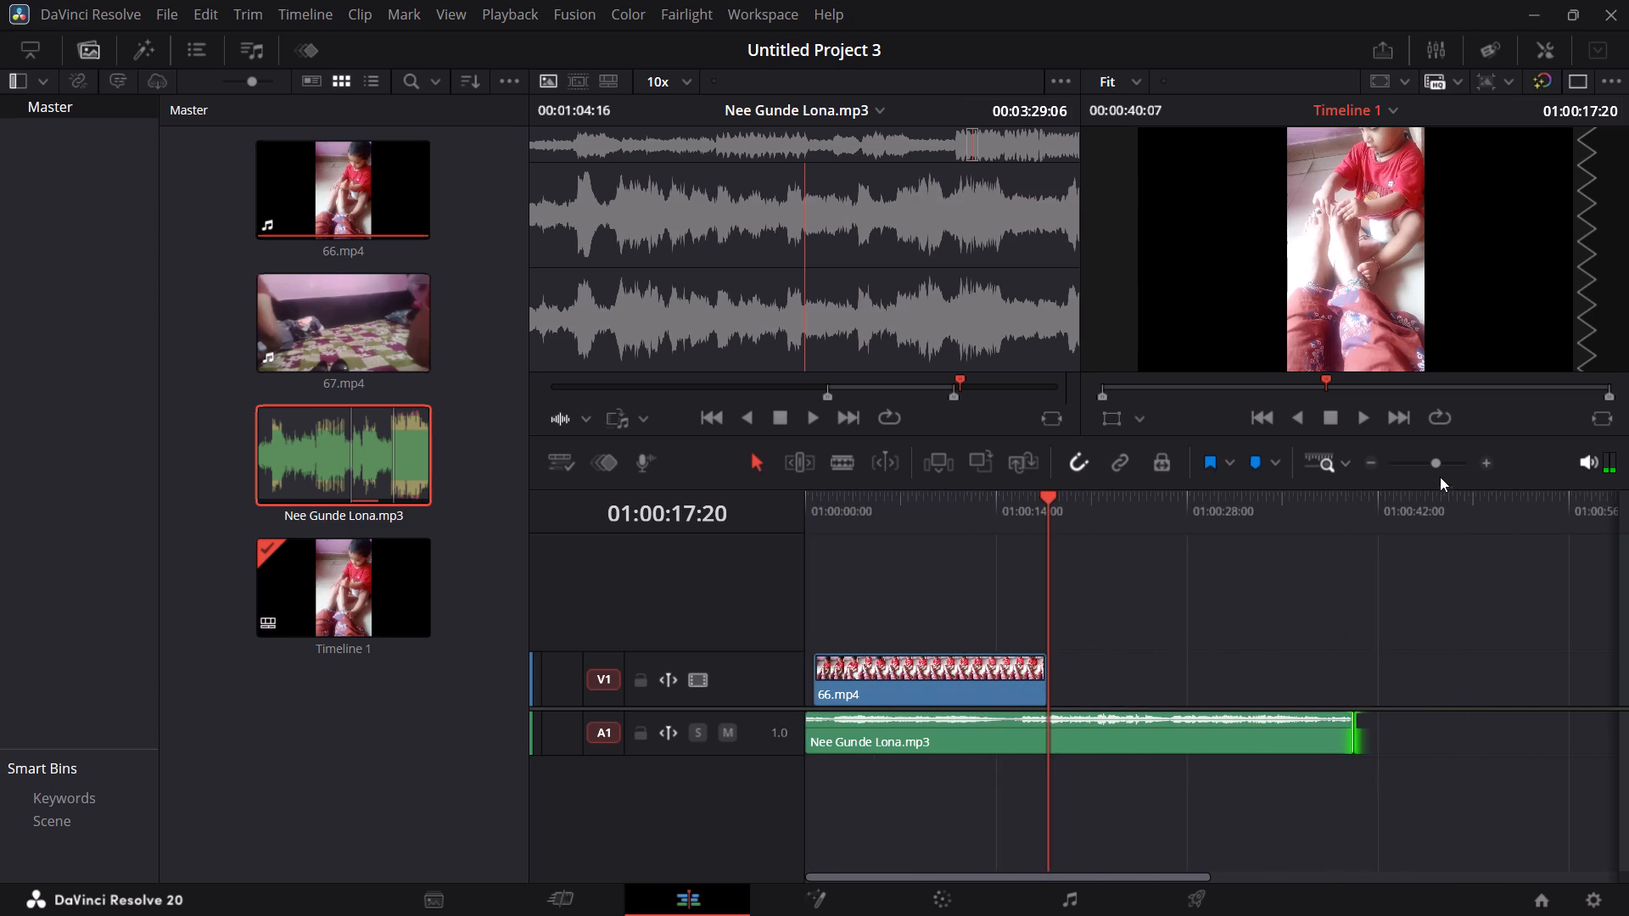
# Play the timeline from its start to about 01:00:22 to check 66.mp4 against the song.
pyautogui.moveTo(1323, 378); pyautogui.dragTo(1103, 423)
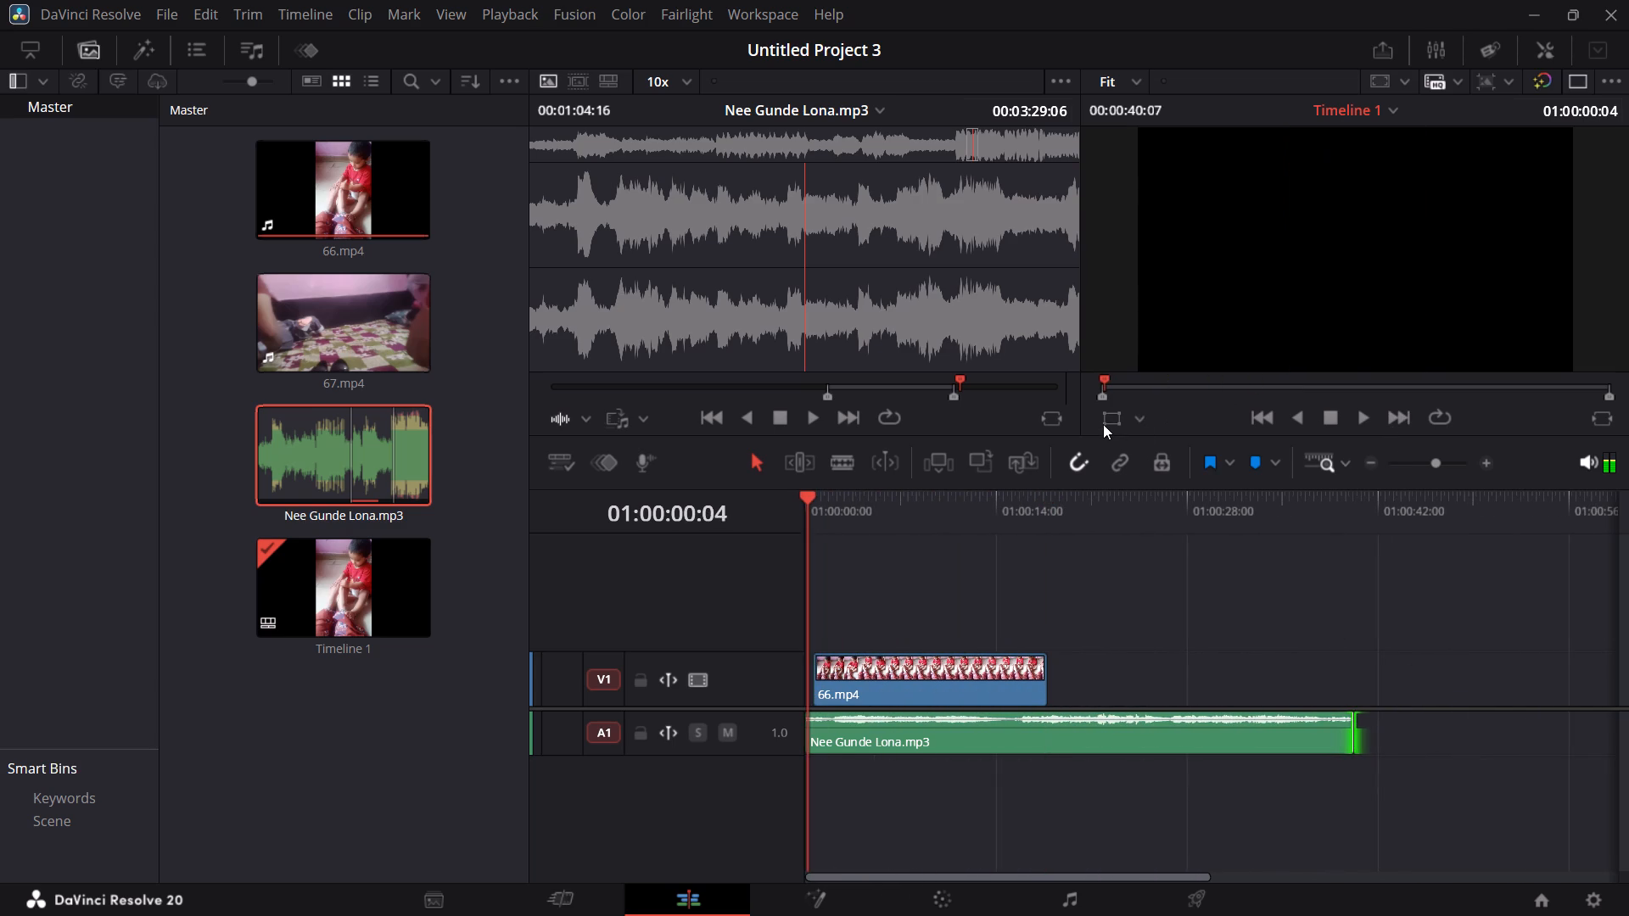
pyautogui.click(1363, 419)
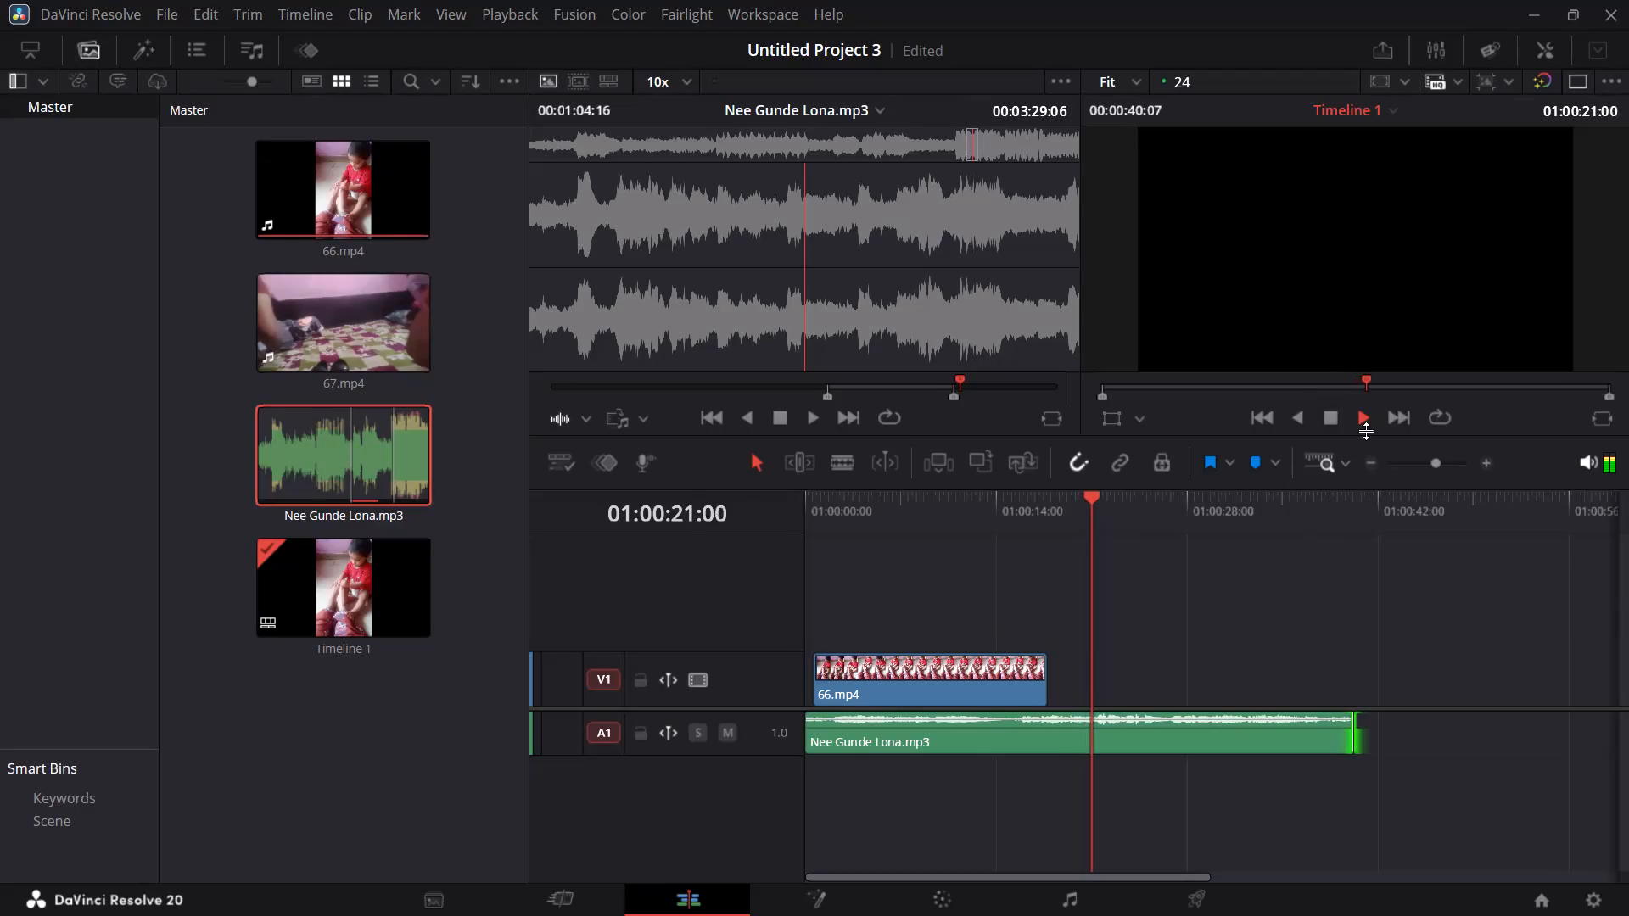
pyautogui.click(1335, 418)
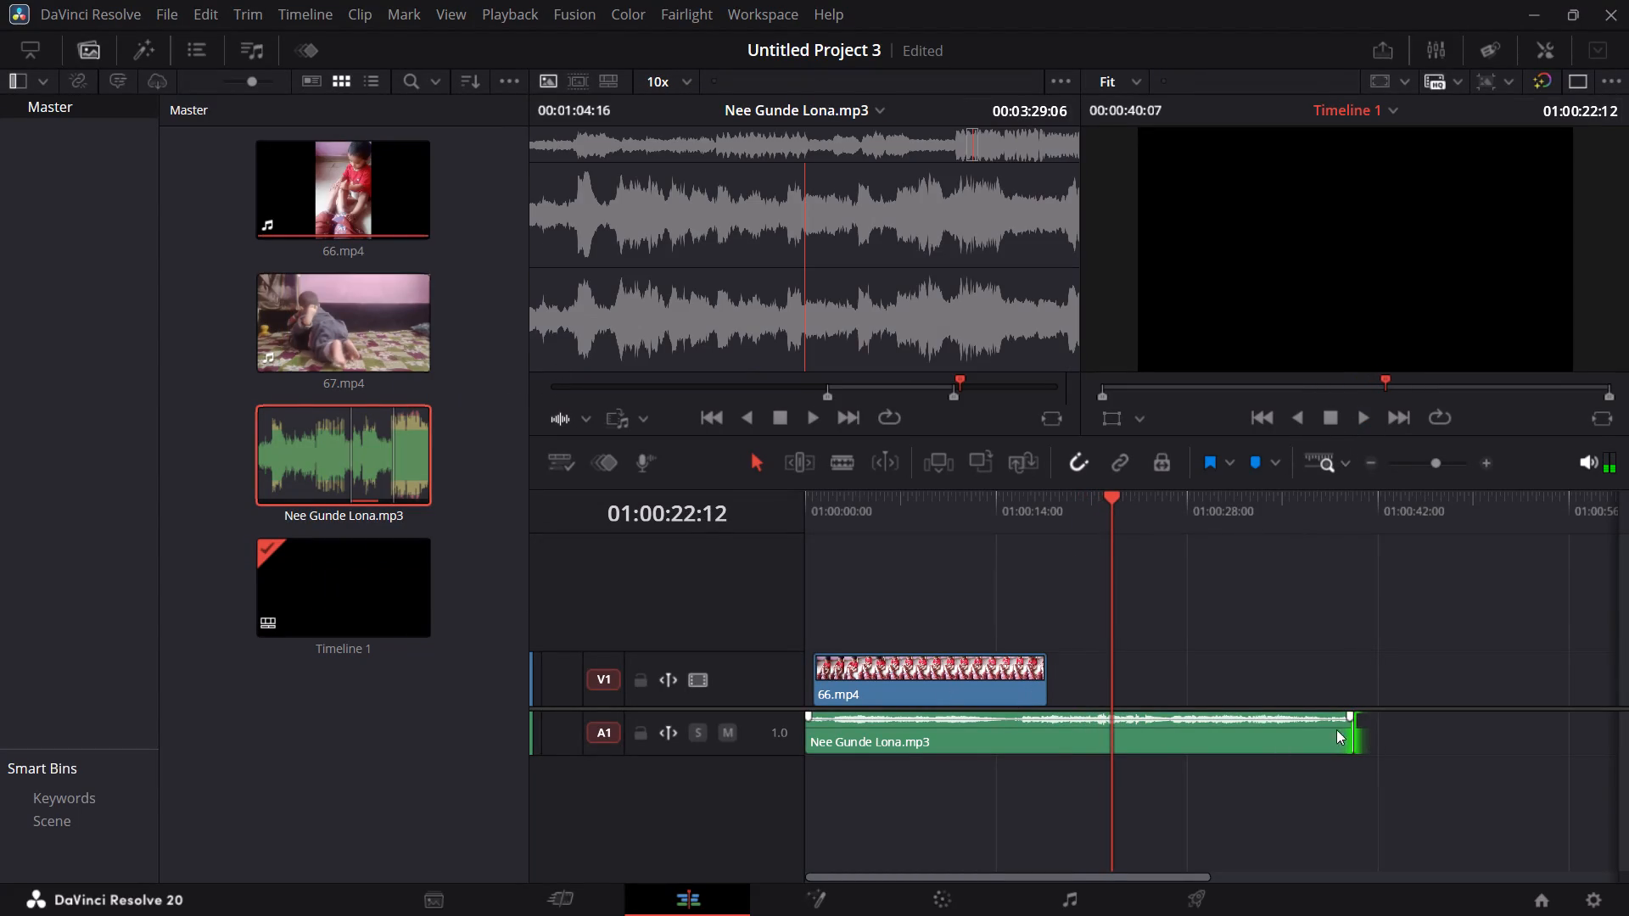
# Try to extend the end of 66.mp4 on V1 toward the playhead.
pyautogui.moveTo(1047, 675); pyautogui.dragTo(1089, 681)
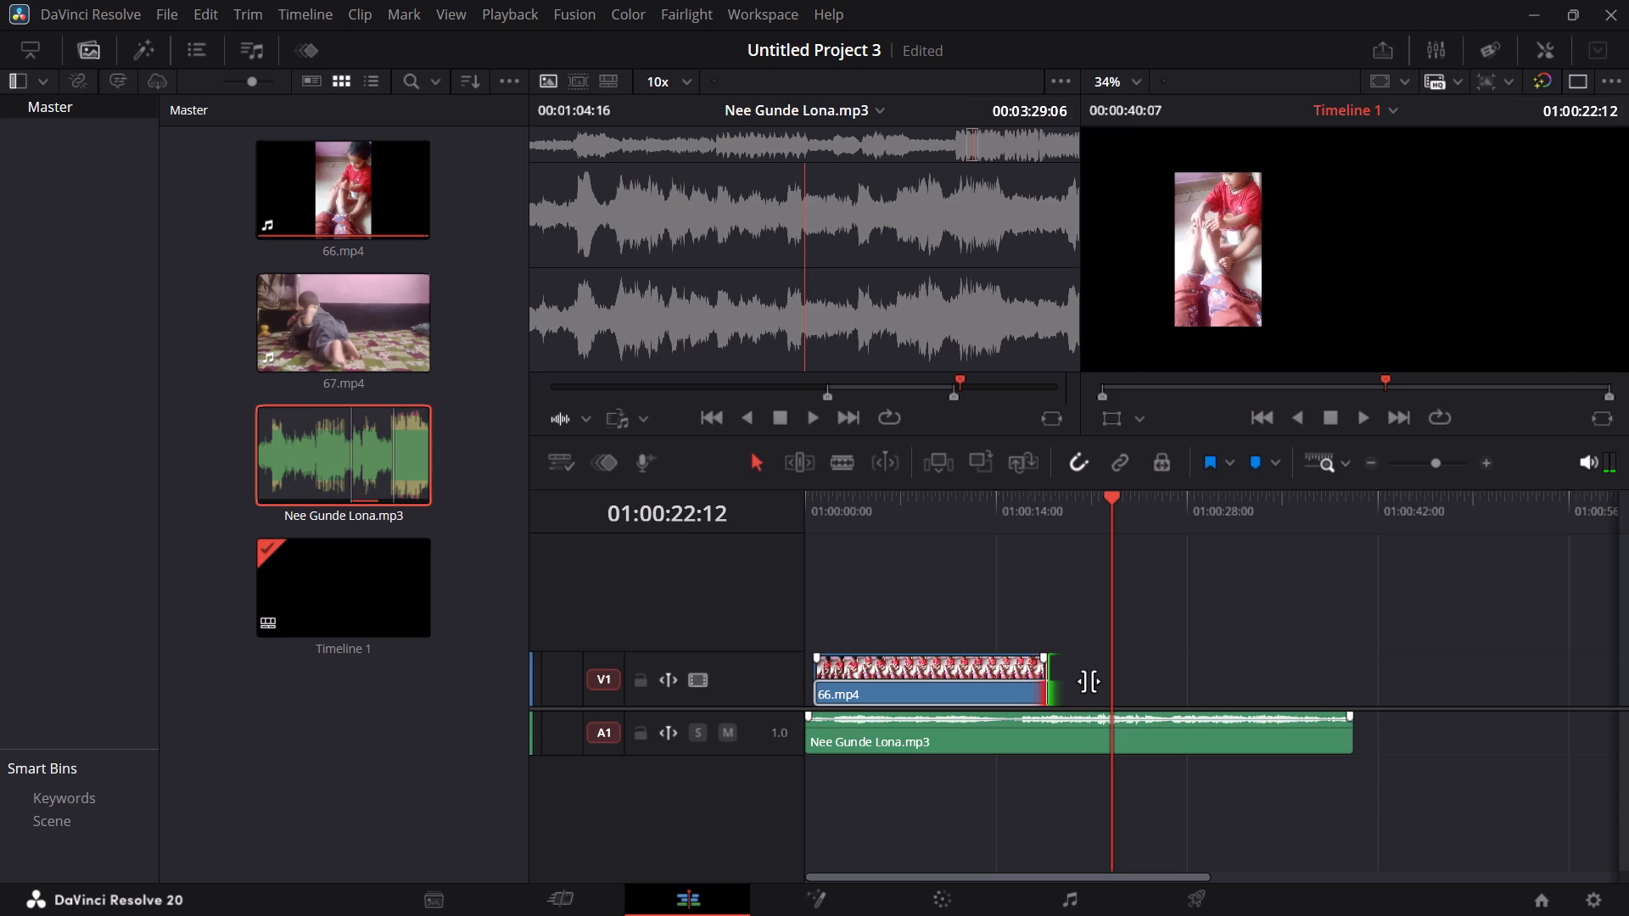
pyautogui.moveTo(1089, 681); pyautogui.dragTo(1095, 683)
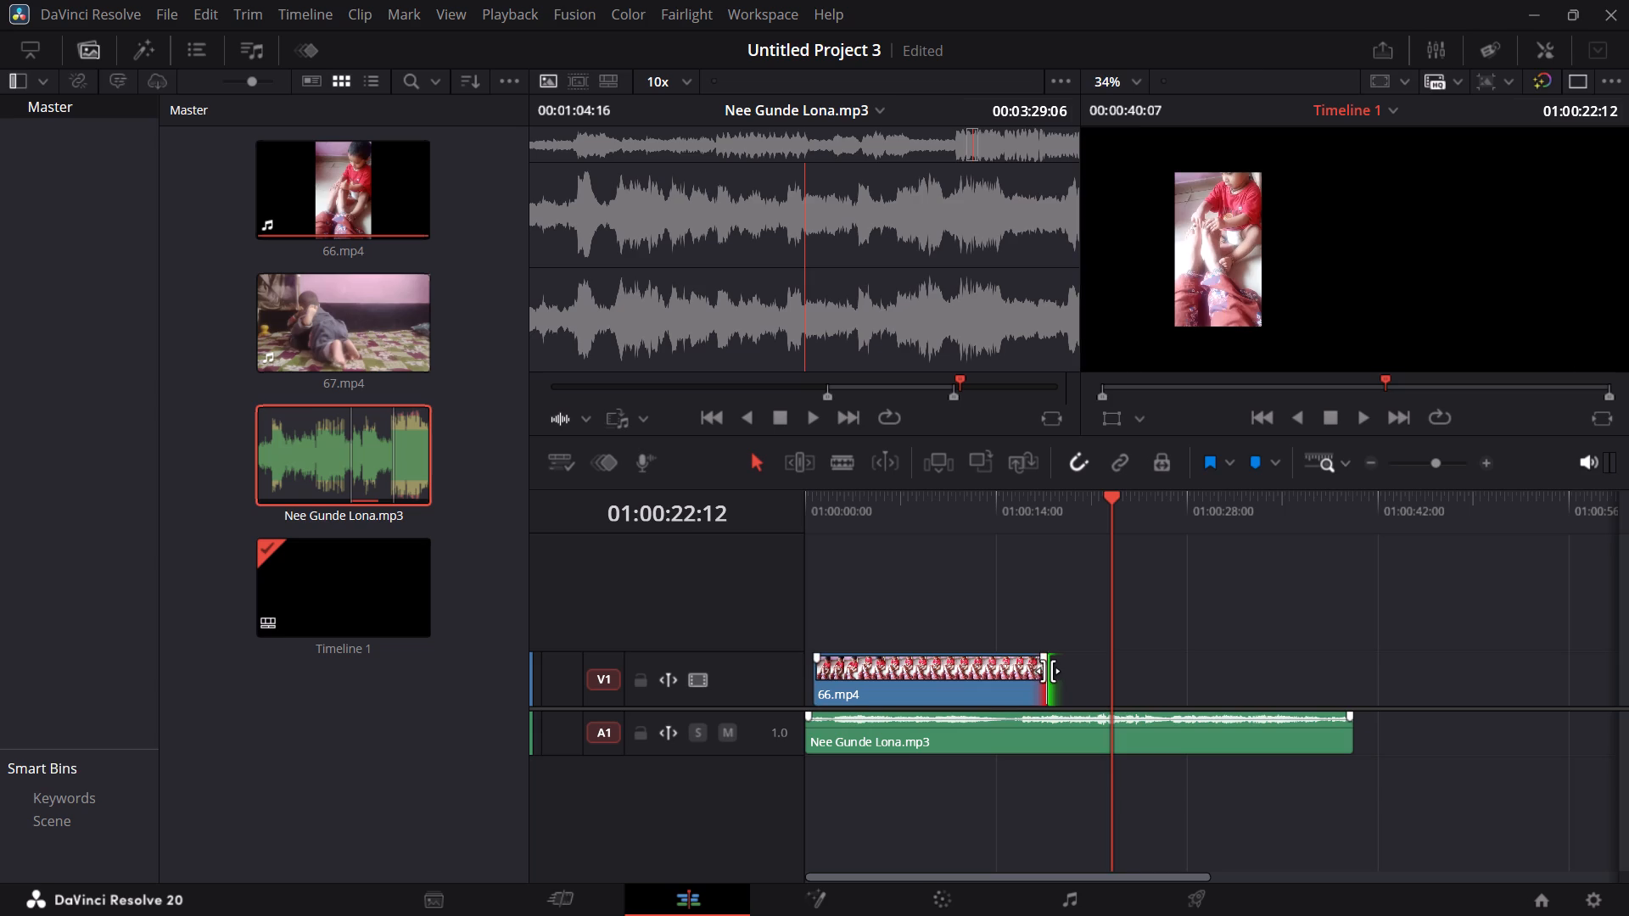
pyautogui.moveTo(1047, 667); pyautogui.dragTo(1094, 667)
# Trim the end of the song clip on A1 to line up with the end of 66.mp4, at about 17:20.
pyautogui.click(1057, 734)
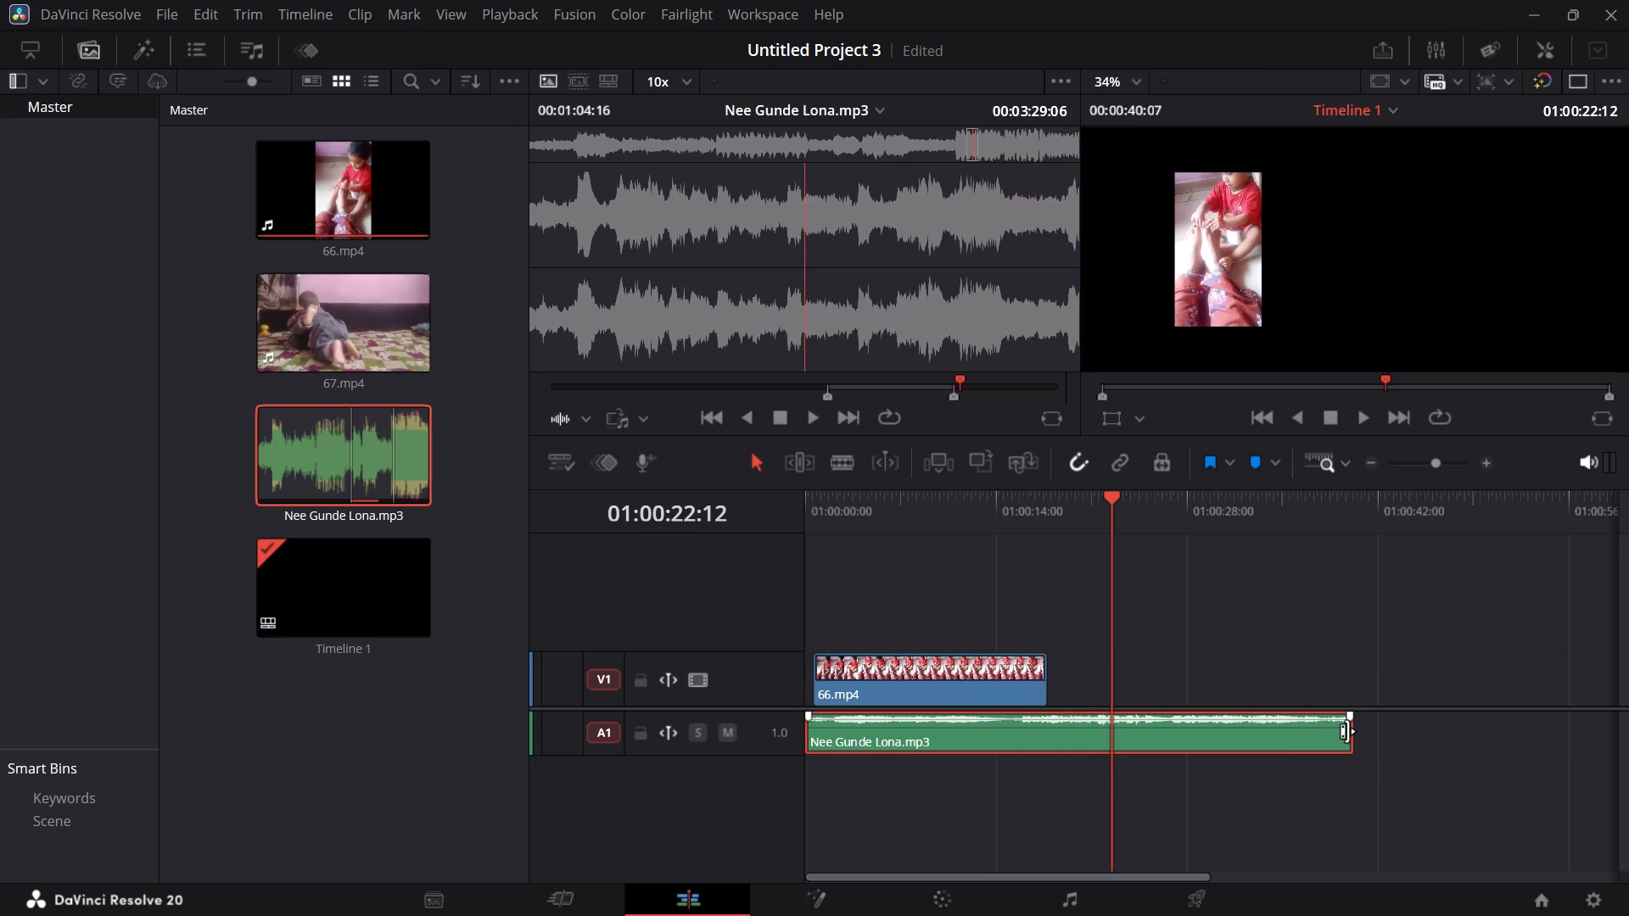
pyautogui.moveTo(1347, 731); pyautogui.dragTo(1149, 743)
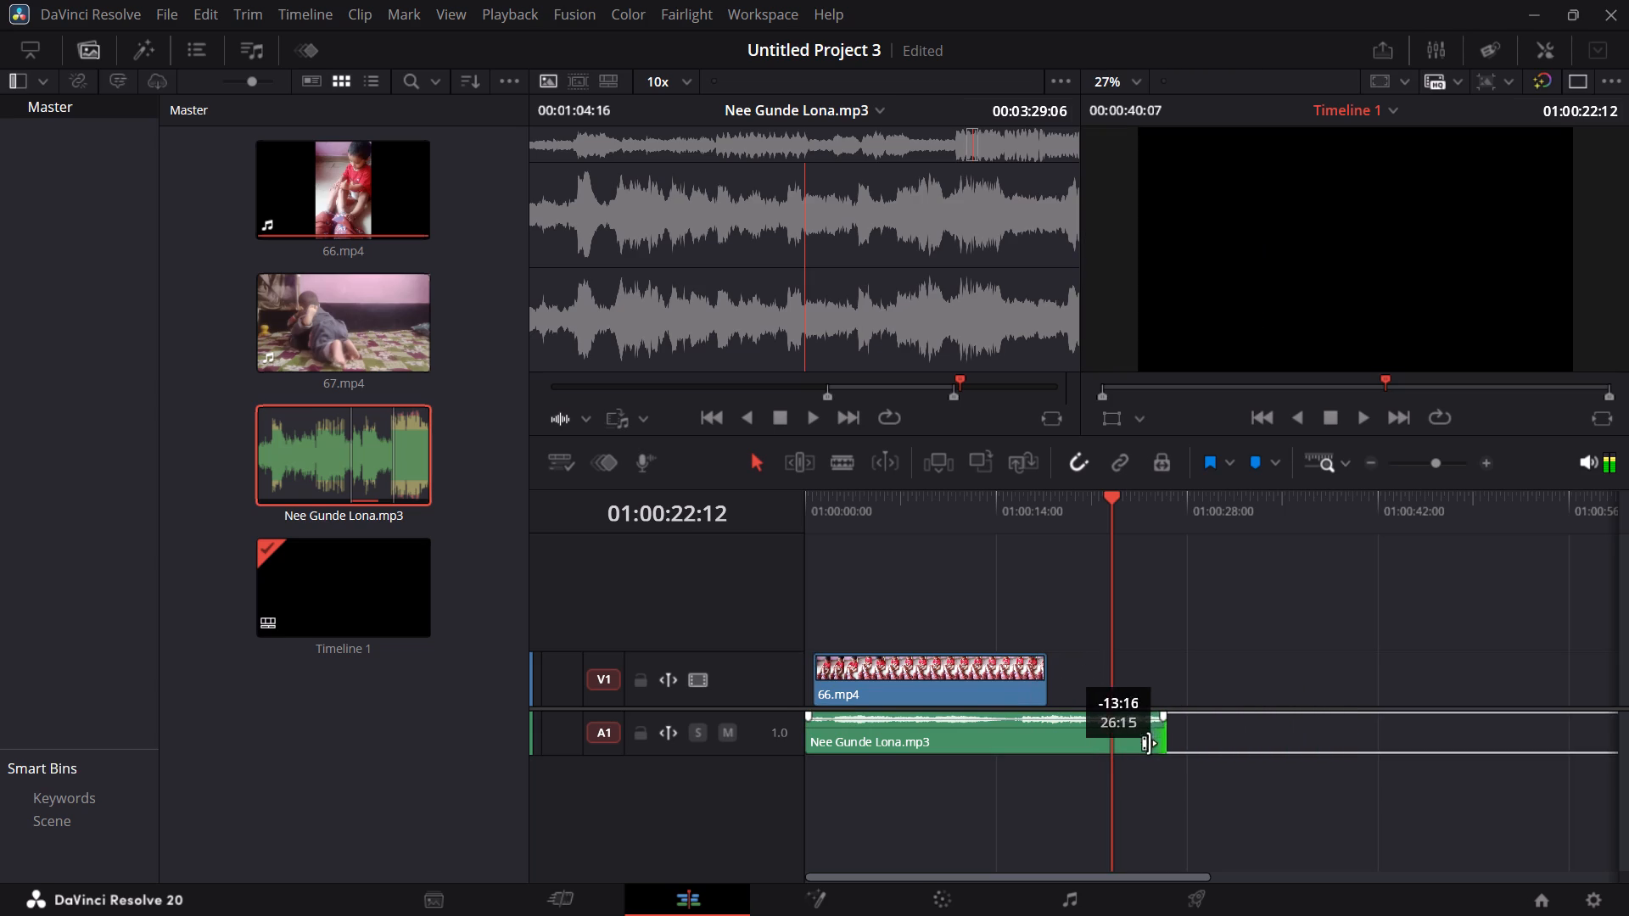
pyautogui.moveTo(1149, 743); pyautogui.dragTo(1036, 771)
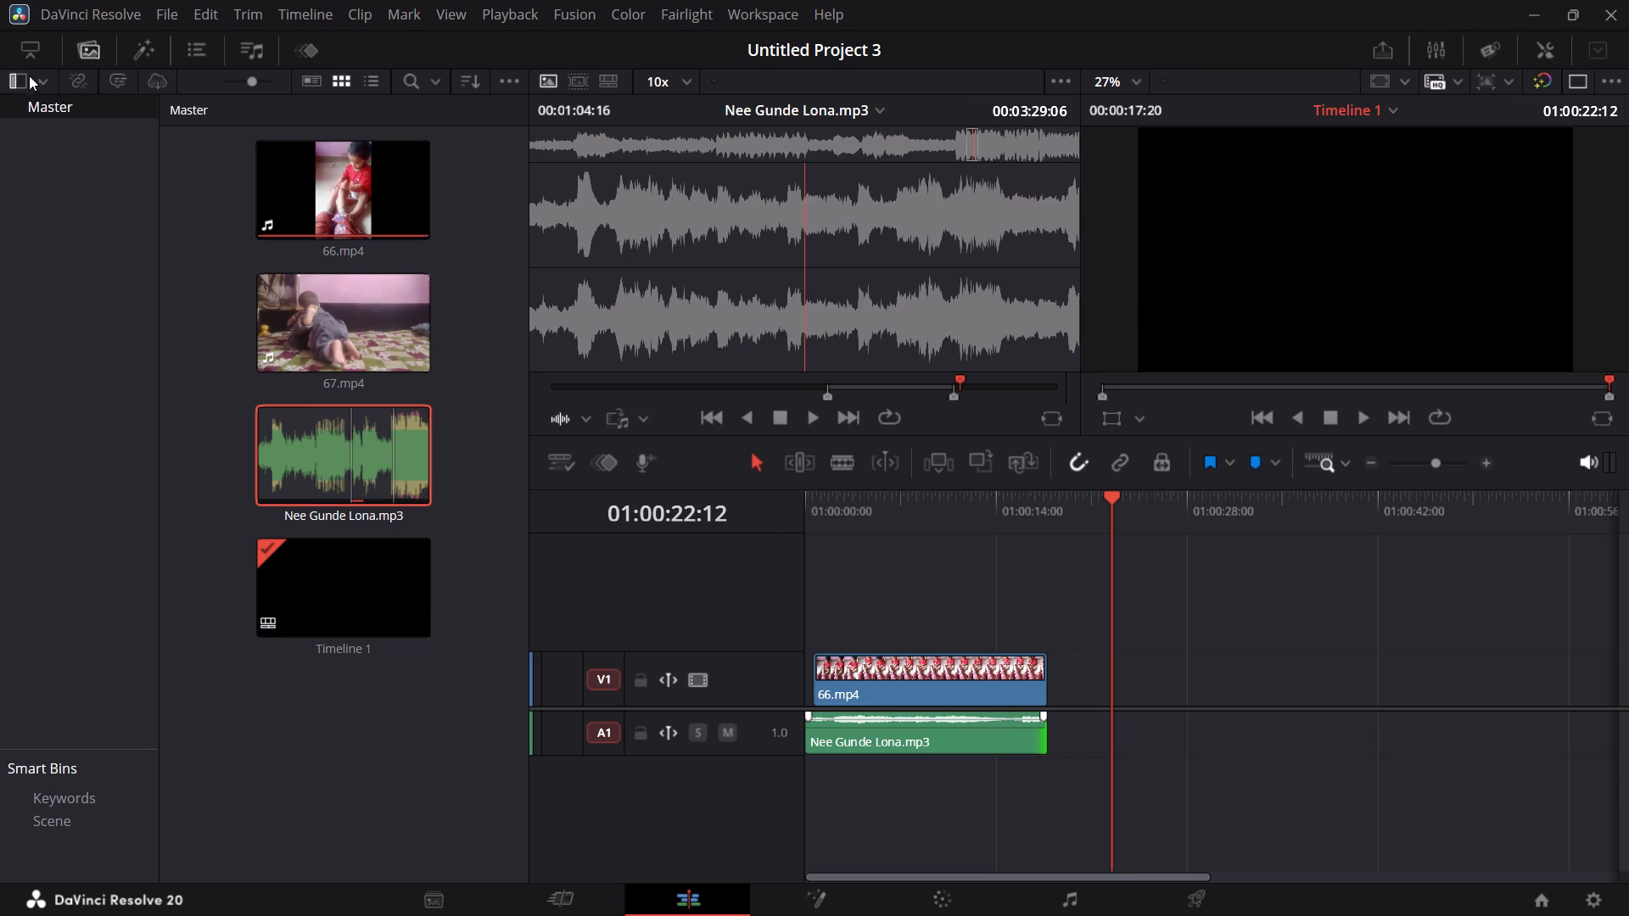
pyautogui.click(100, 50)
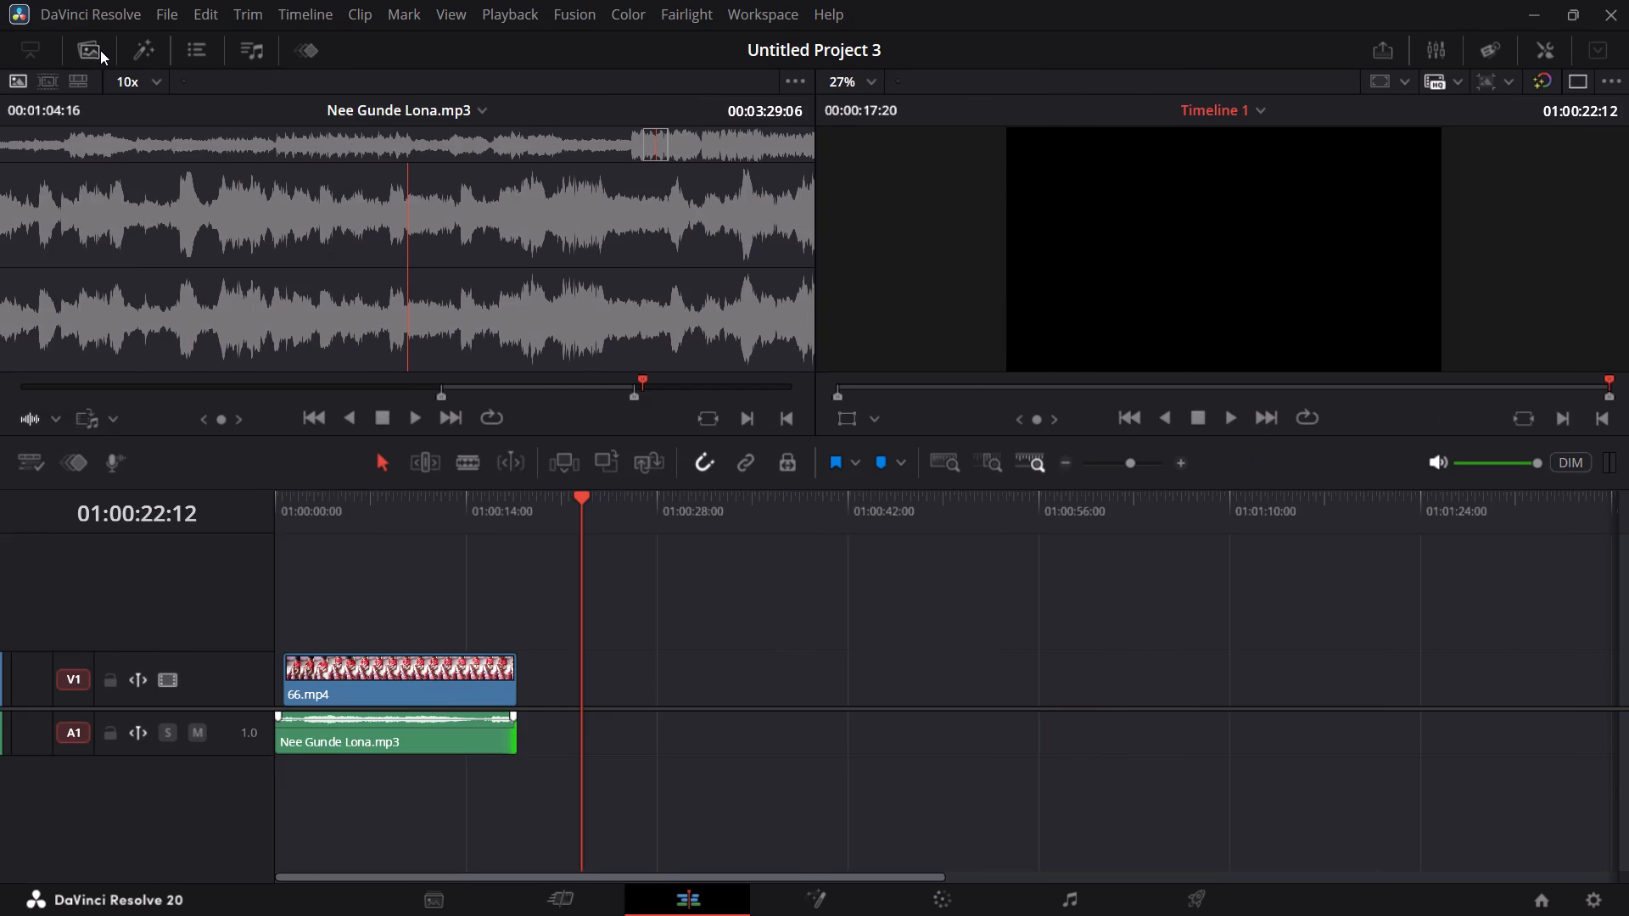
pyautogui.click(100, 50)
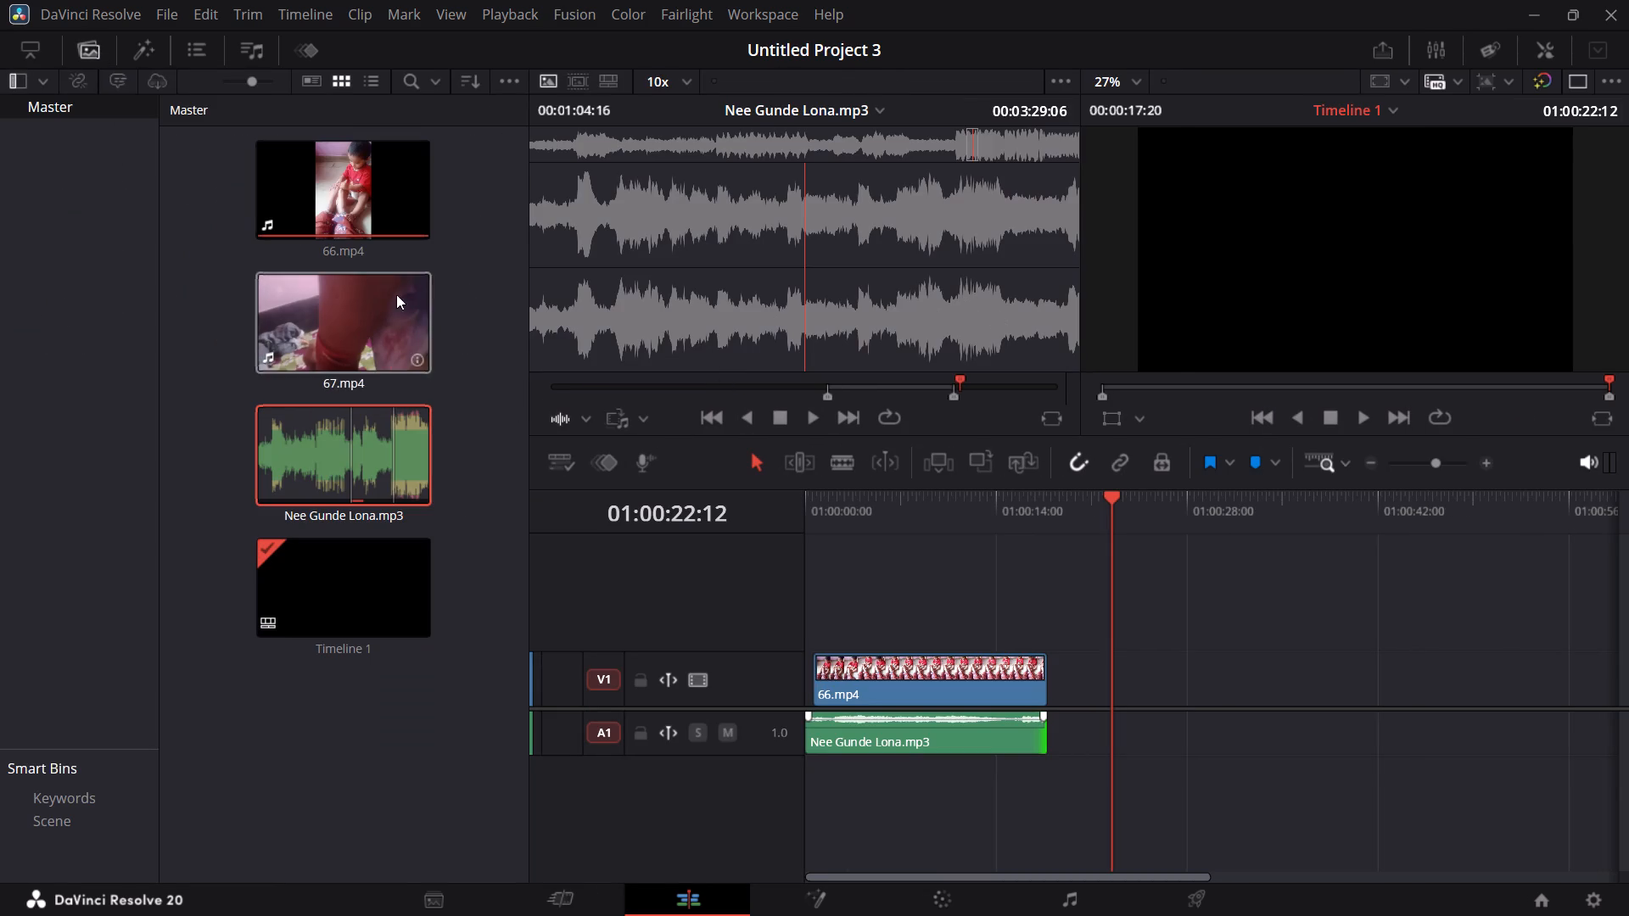
# Open 67.mp4 in the source viewer, play it from its start and mark an Out point for a passage of about 8 seconds.
pyautogui.doubleClick(282, 356)
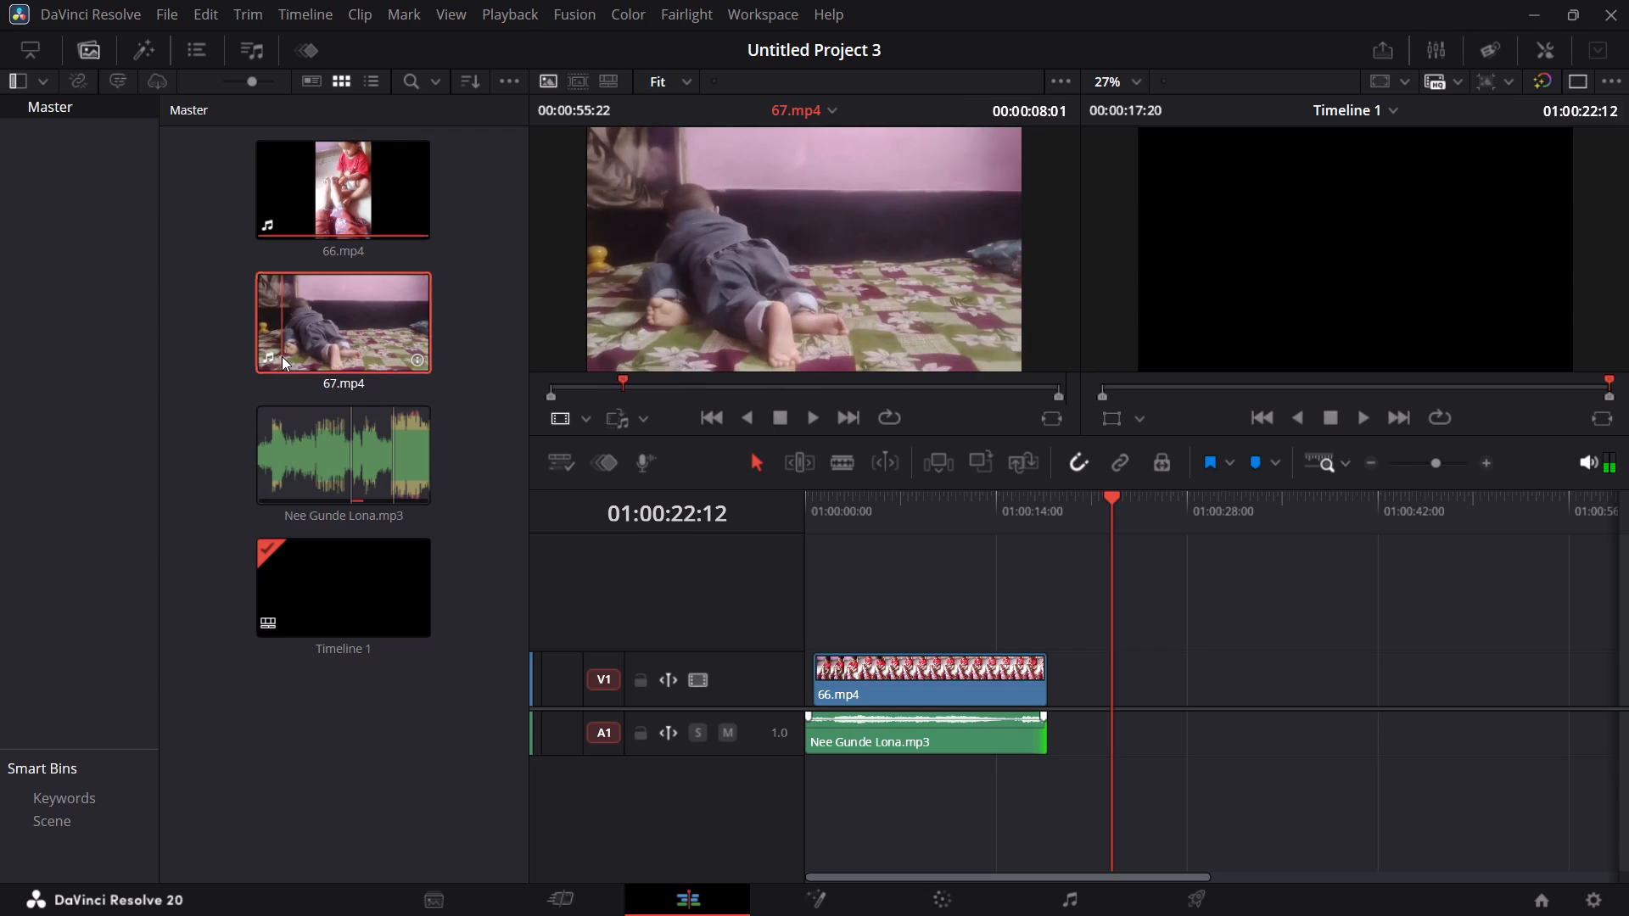
pyautogui.click(803, 419)
pyautogui.moveTo(663, 383); pyautogui.dragTo(654, 379)
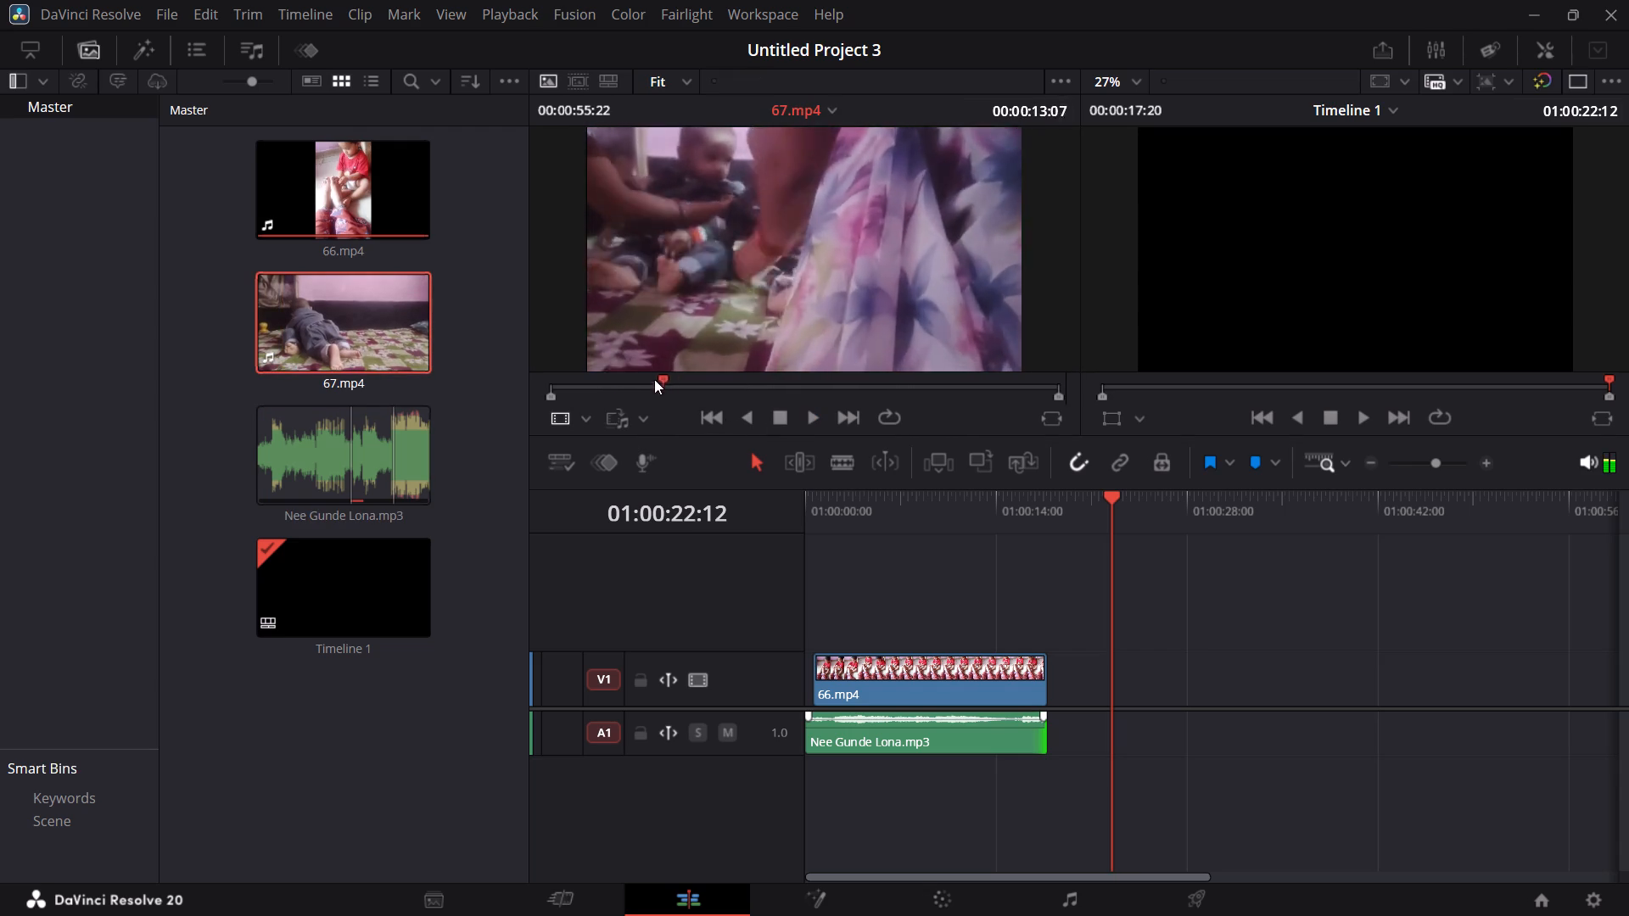
pyautogui.moveTo(654, 379); pyautogui.dragTo(546, 379)
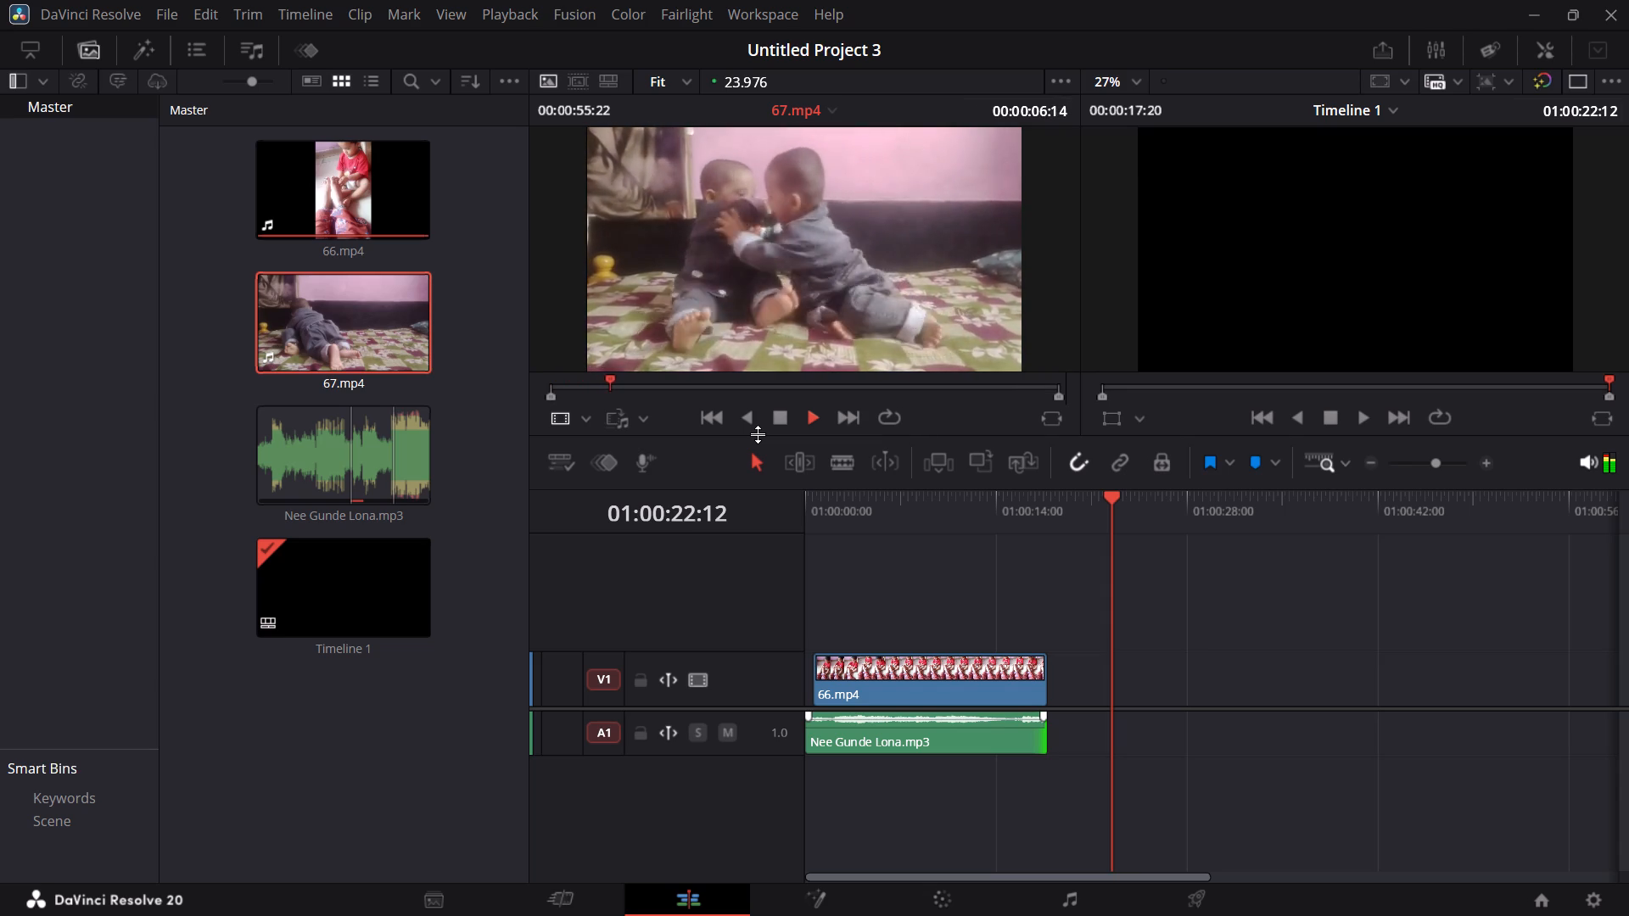
pyautogui.press('o')
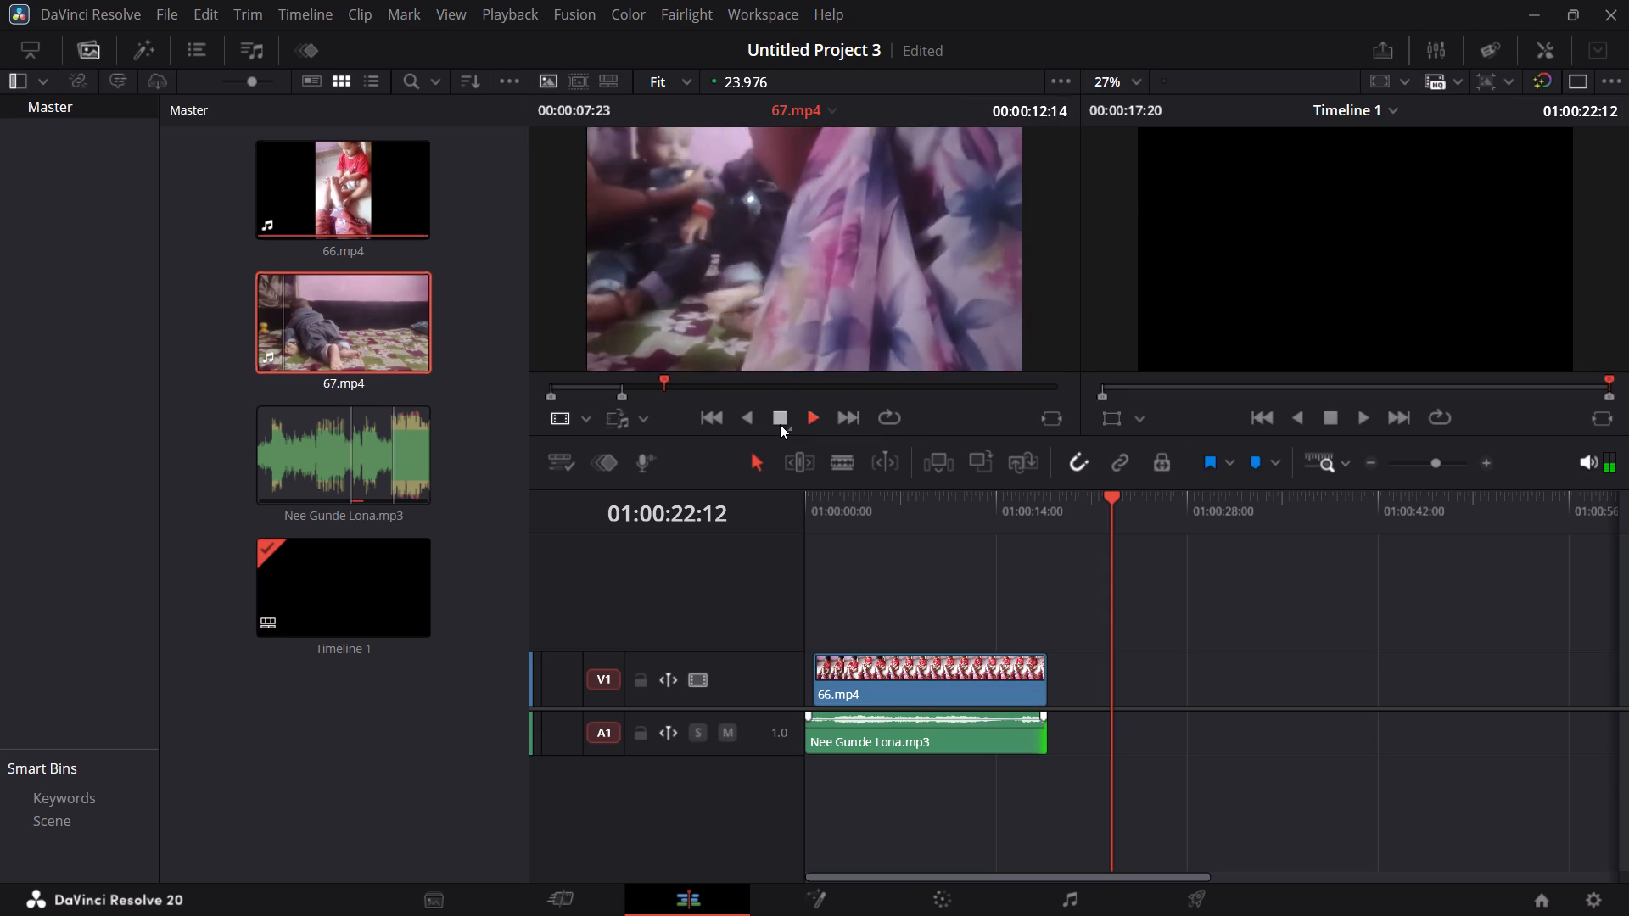
pyautogui.click(780, 424)
# Place the marked 67.mp4 passage on V1 and A1, with its video and audio directly after 66.mp4 and the song clip.
pyautogui.moveTo(706, 261); pyautogui.dragTo(1071, 667)
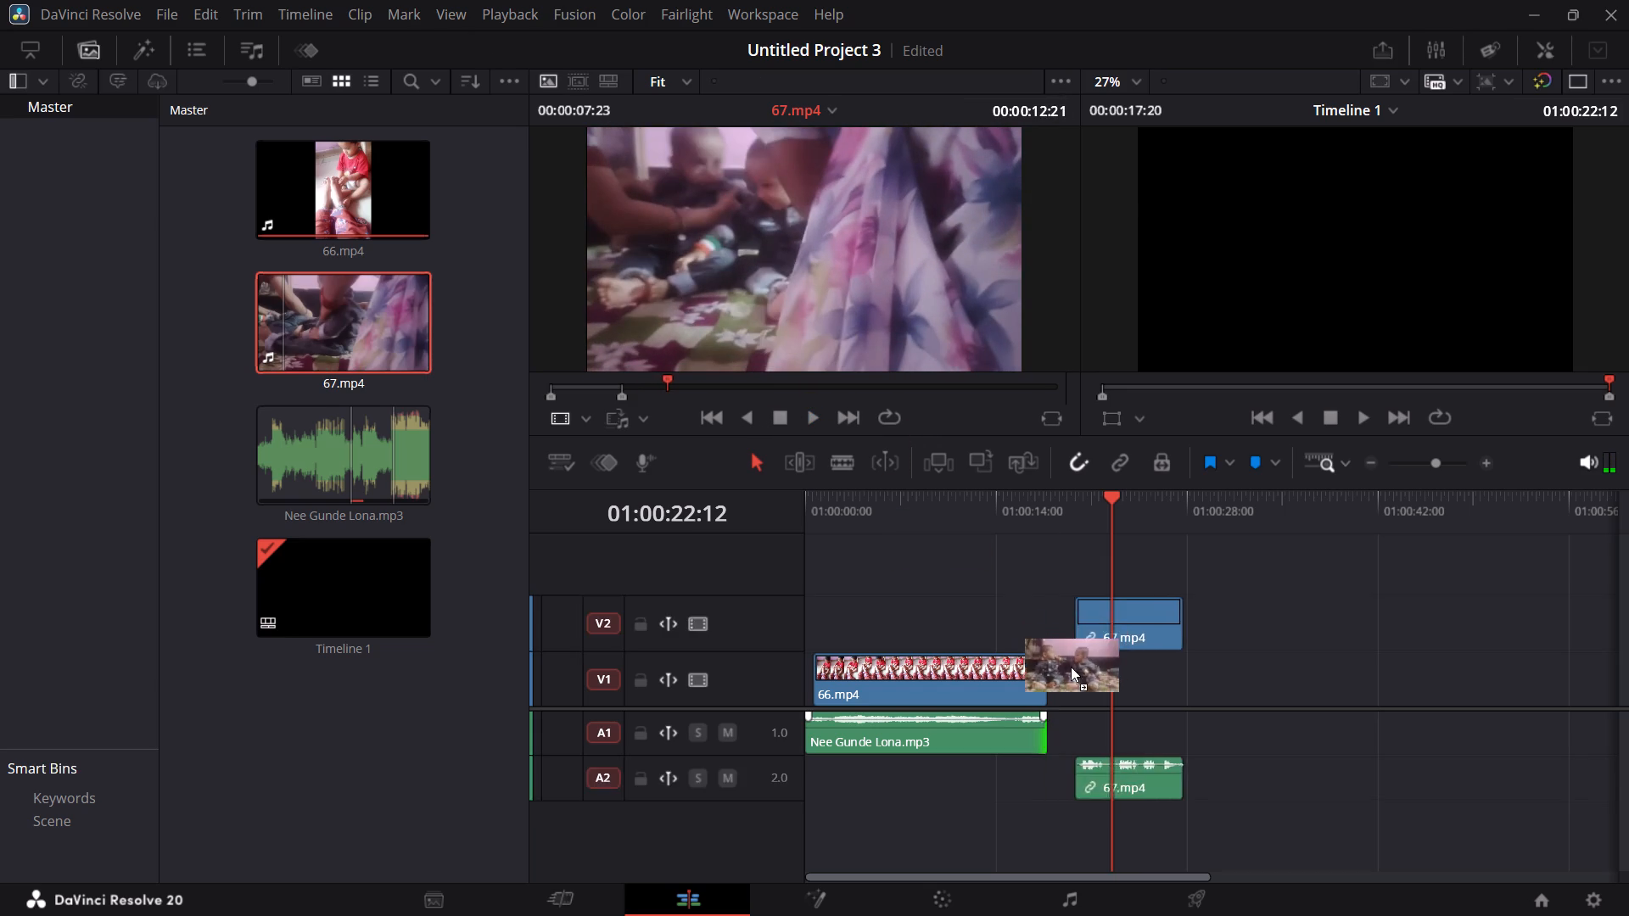
pyautogui.moveTo(1071, 667); pyautogui.dragTo(1099, 682)
pyautogui.moveTo(1139, 684); pyautogui.dragTo(1129, 683)
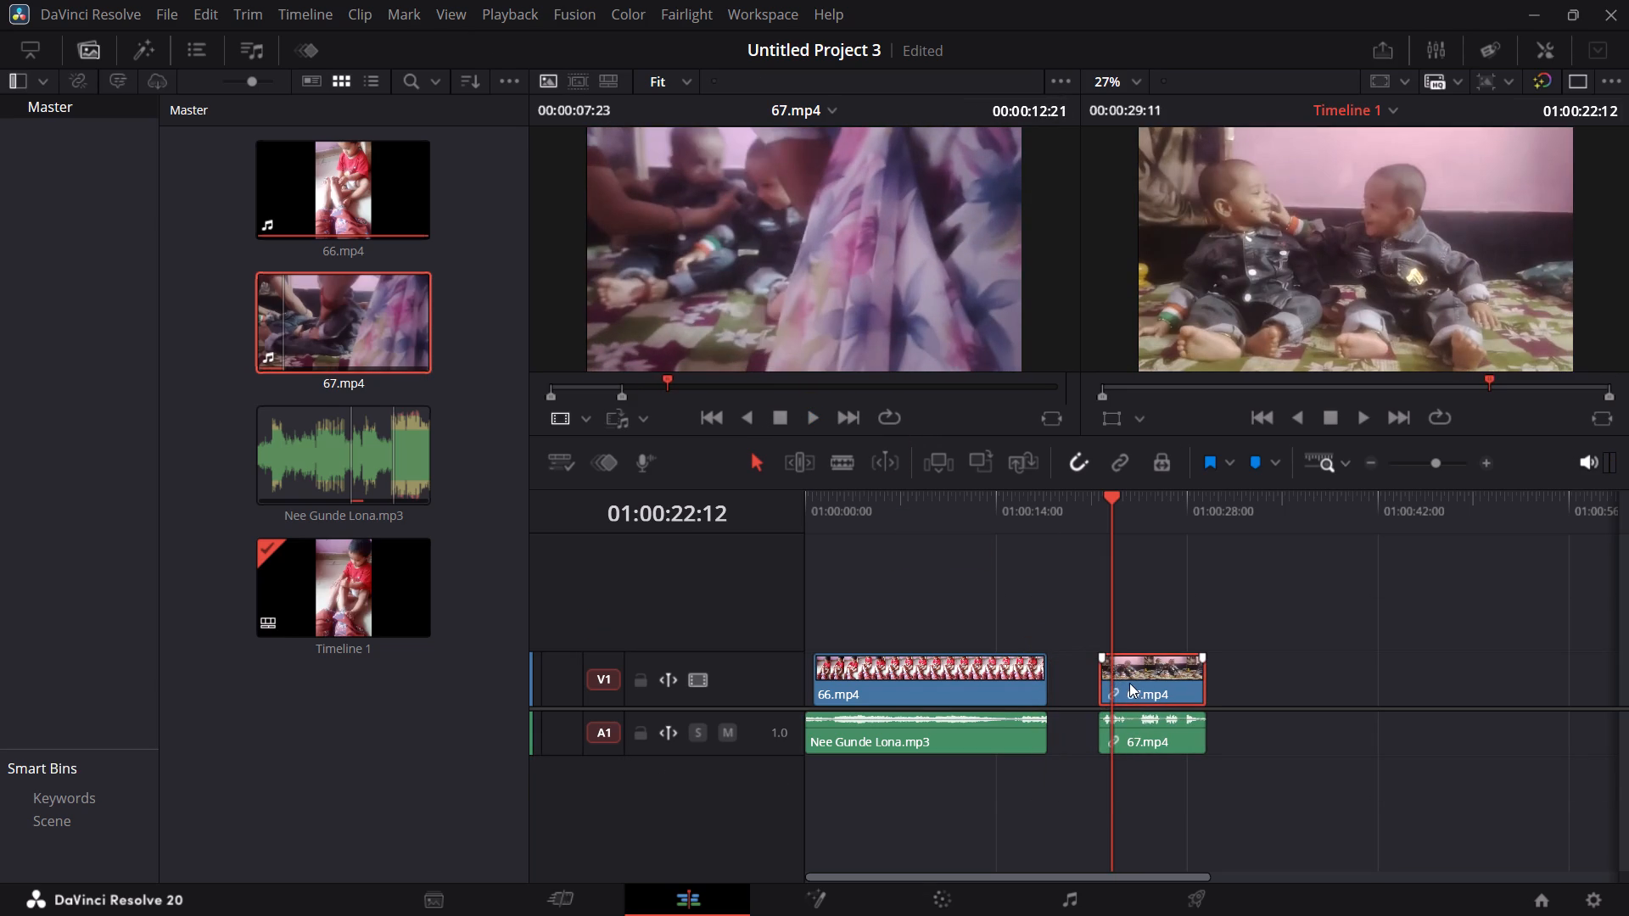
pyautogui.moveTo(1129, 683); pyautogui.dragTo(1082, 686)
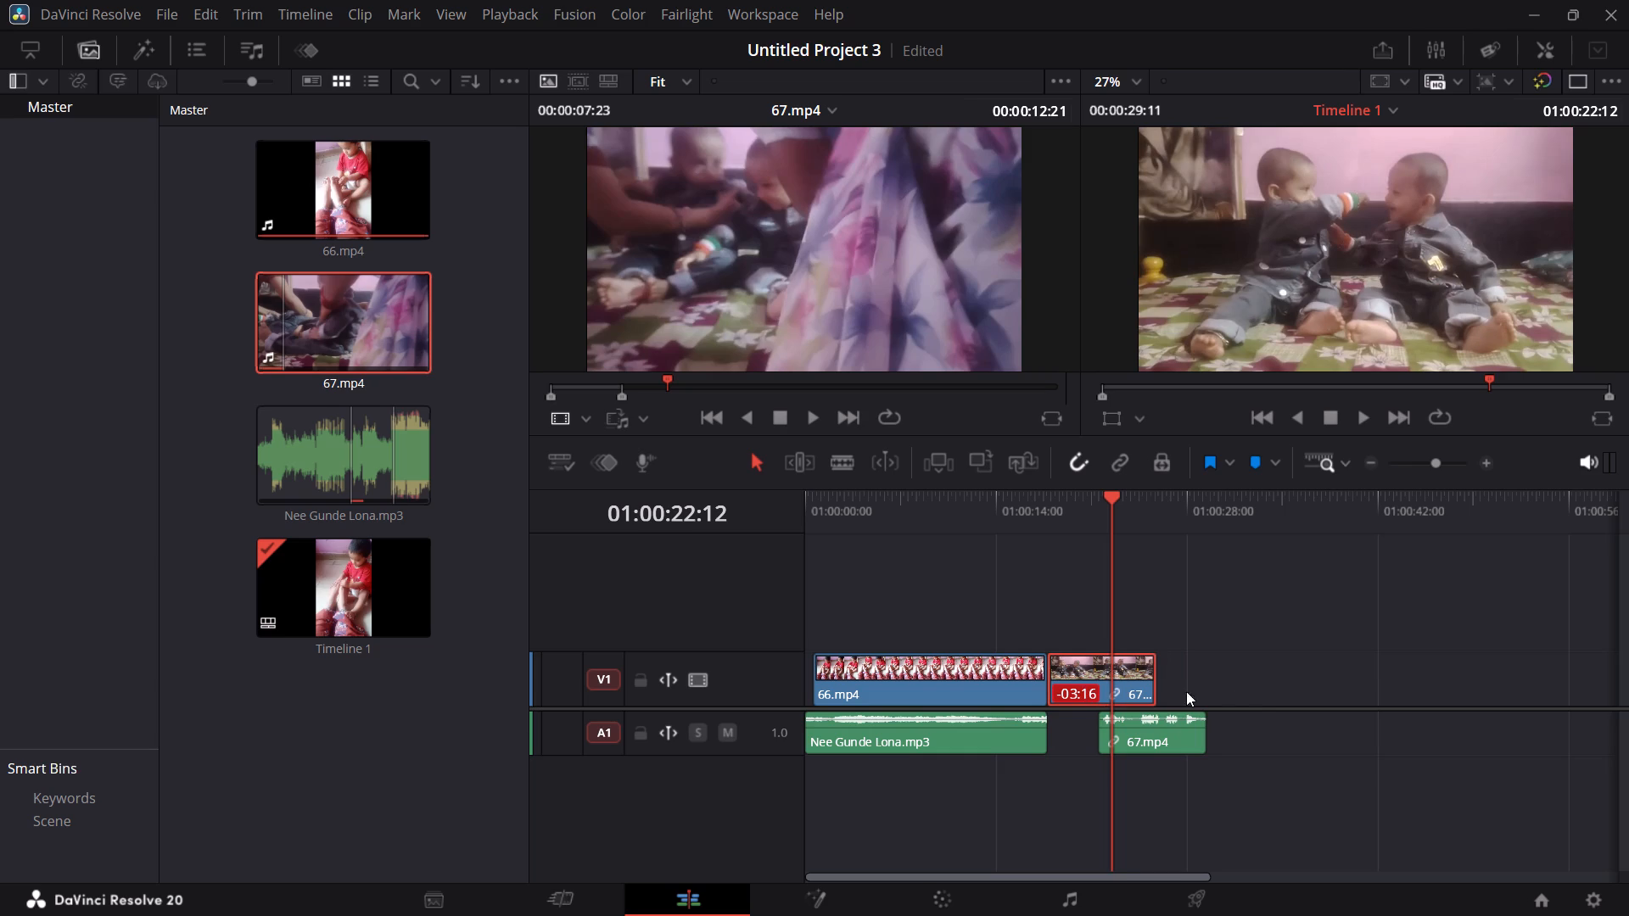
pyautogui.moveTo(1138, 738); pyautogui.dragTo(1081, 735)
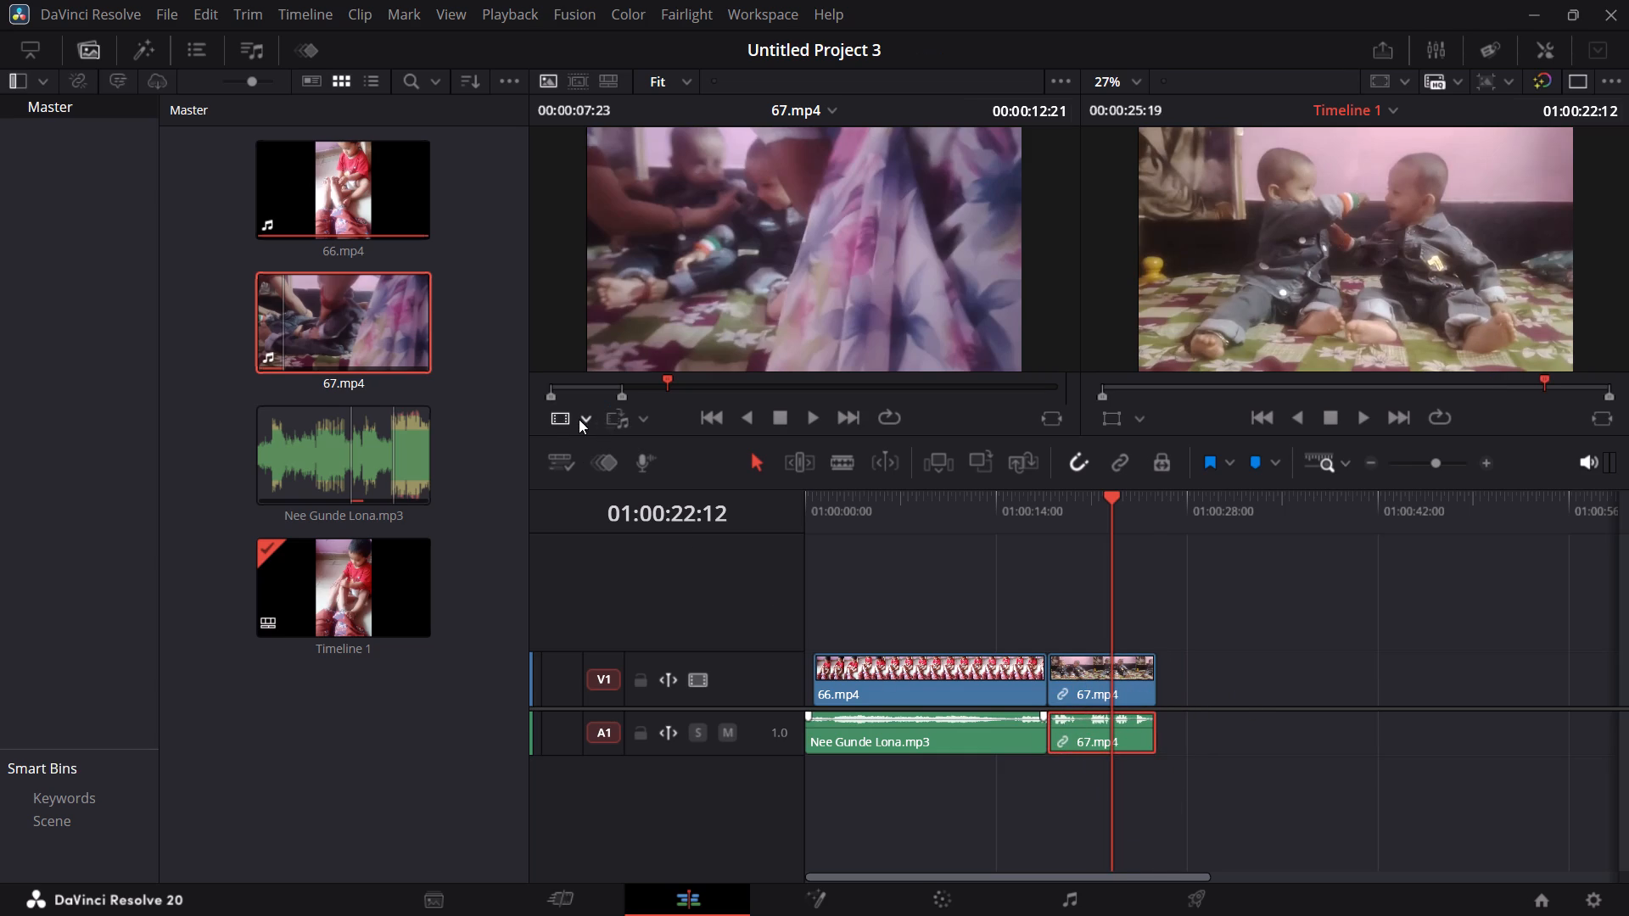
# Set the source viewer's insert mode for 67.mp4 to Insert Video Only.
pyautogui.click(563, 419)
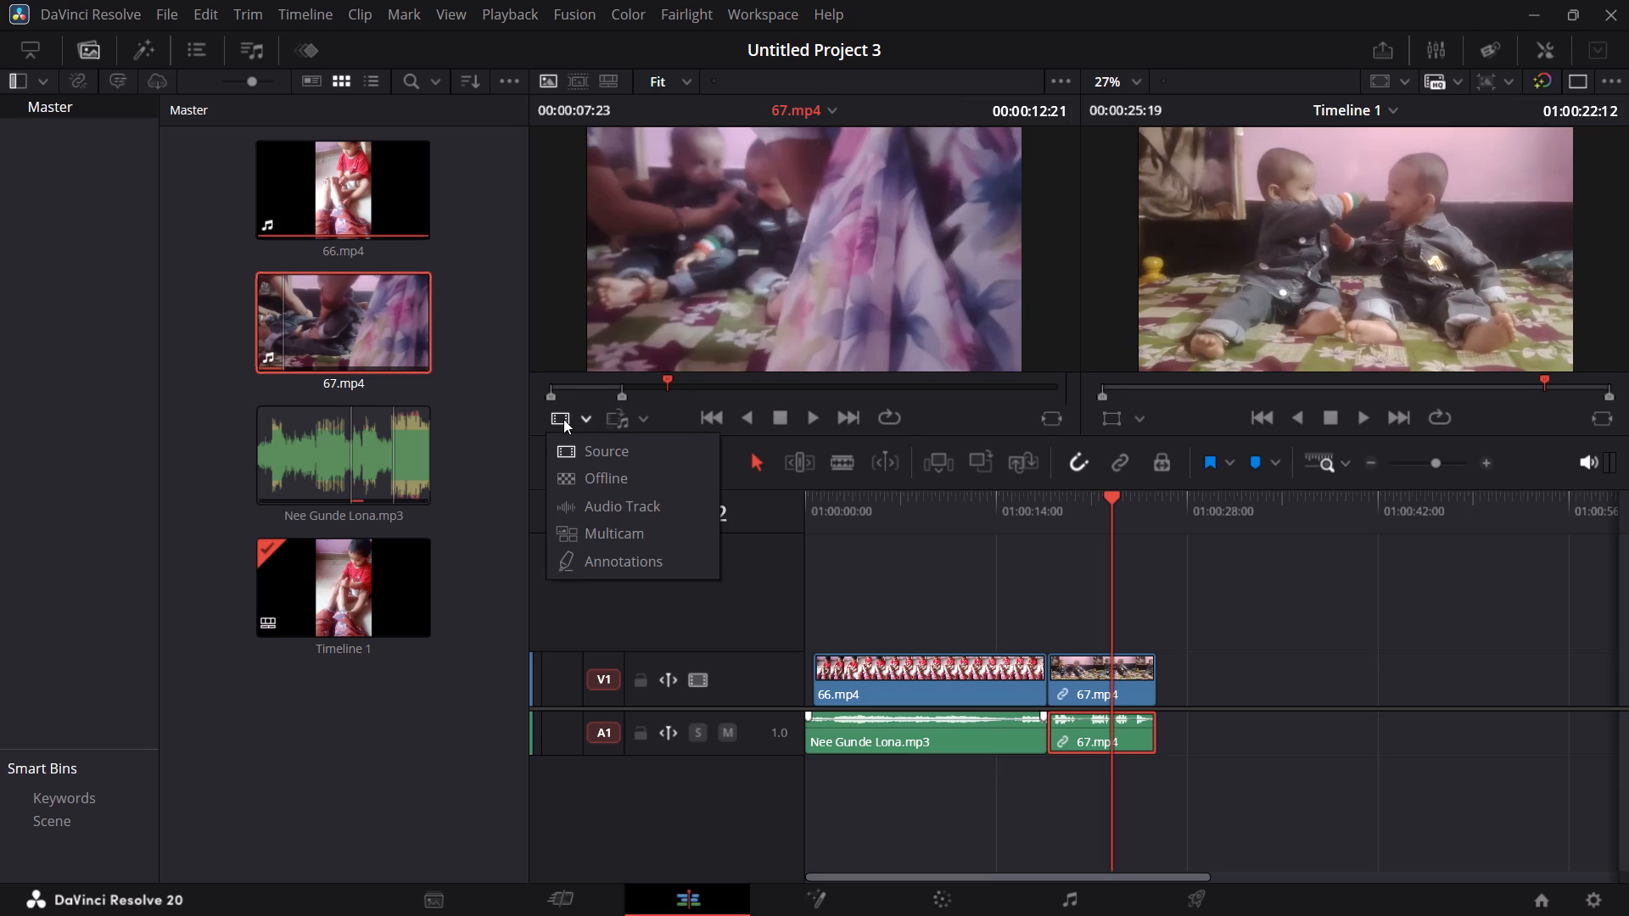
pyautogui.click(563, 419)
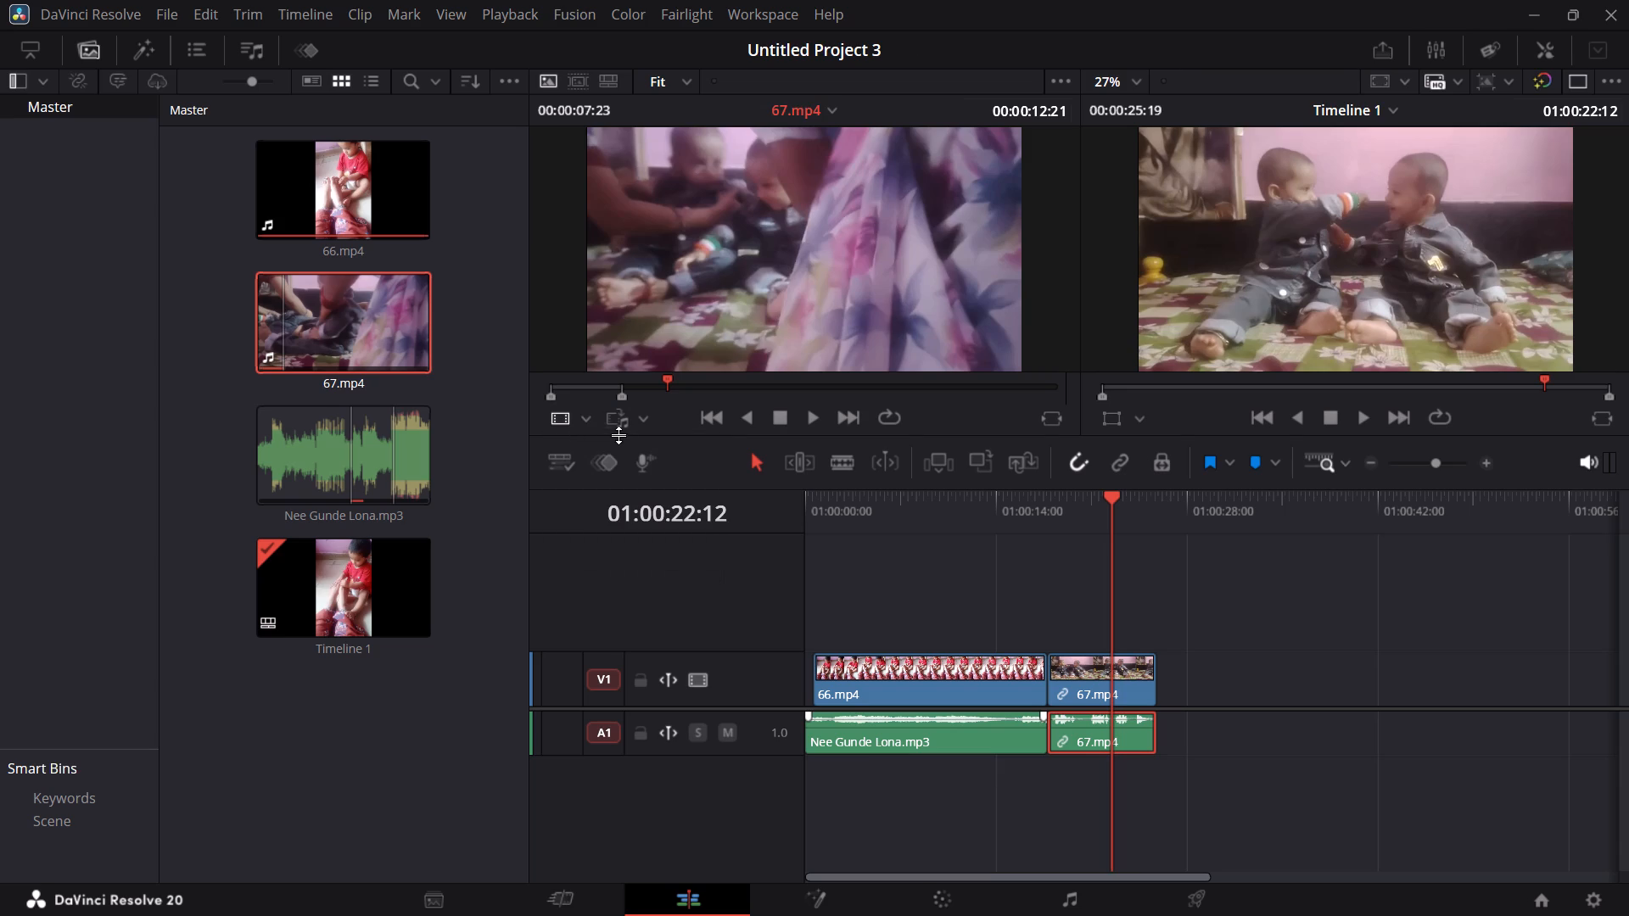
pyautogui.click(620, 427)
pyautogui.click(649, 455)
pyautogui.click(619, 423)
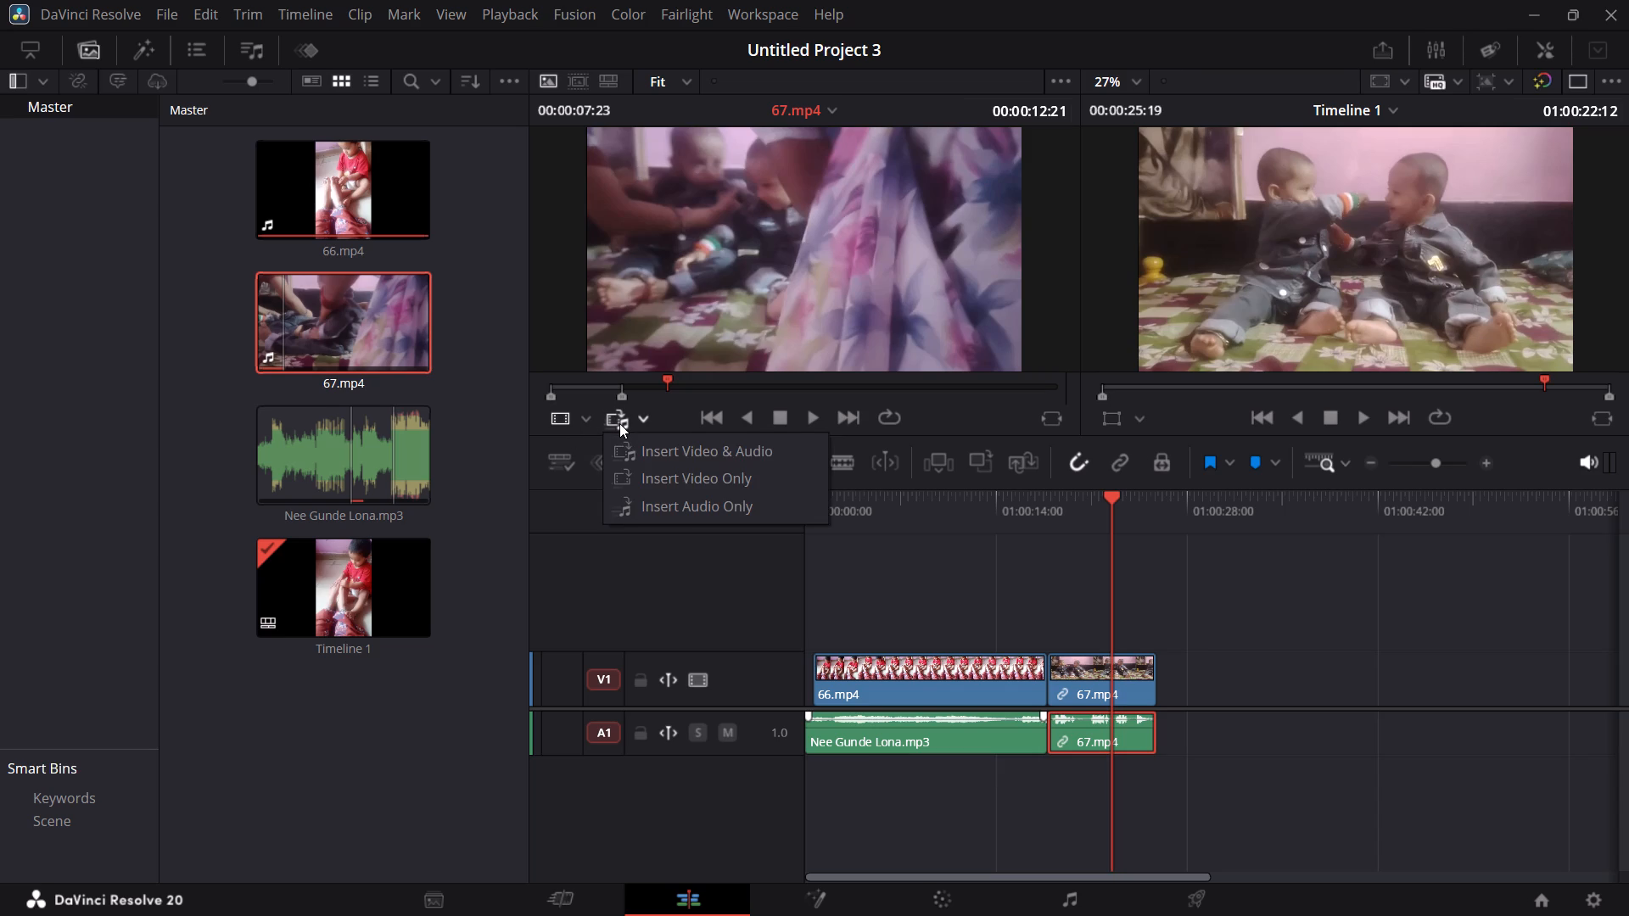
pyautogui.click(671, 474)
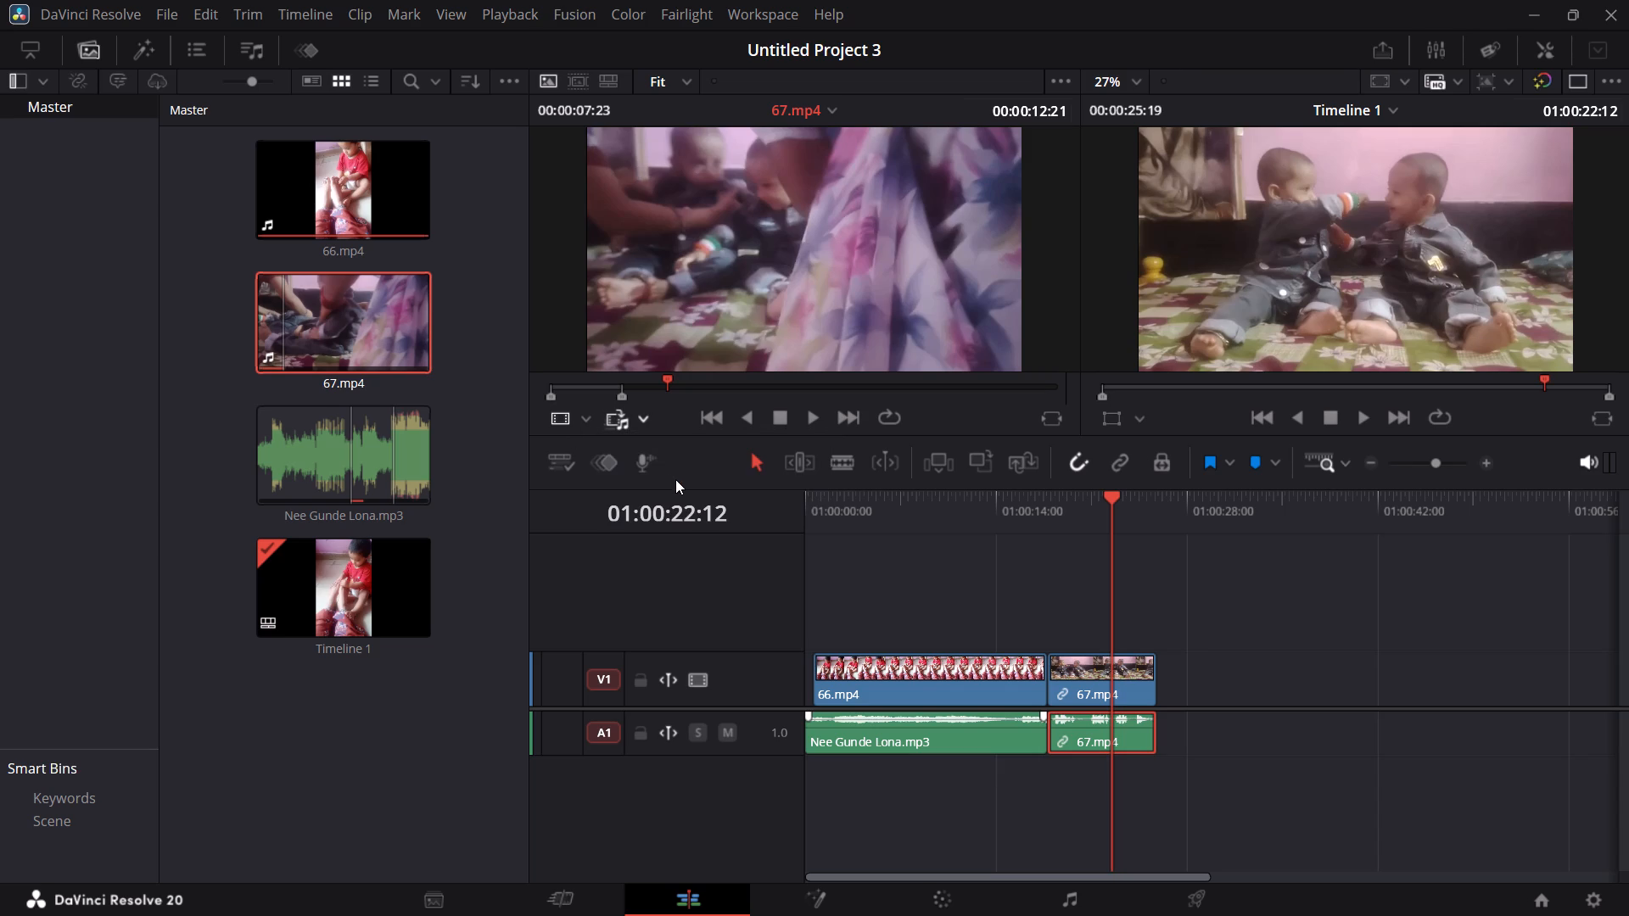
# Cut the 67.mp4 audio clip from track A1, leaving its video on V1.
pyautogui.click(1092, 674)
pyautogui.click(1106, 735)
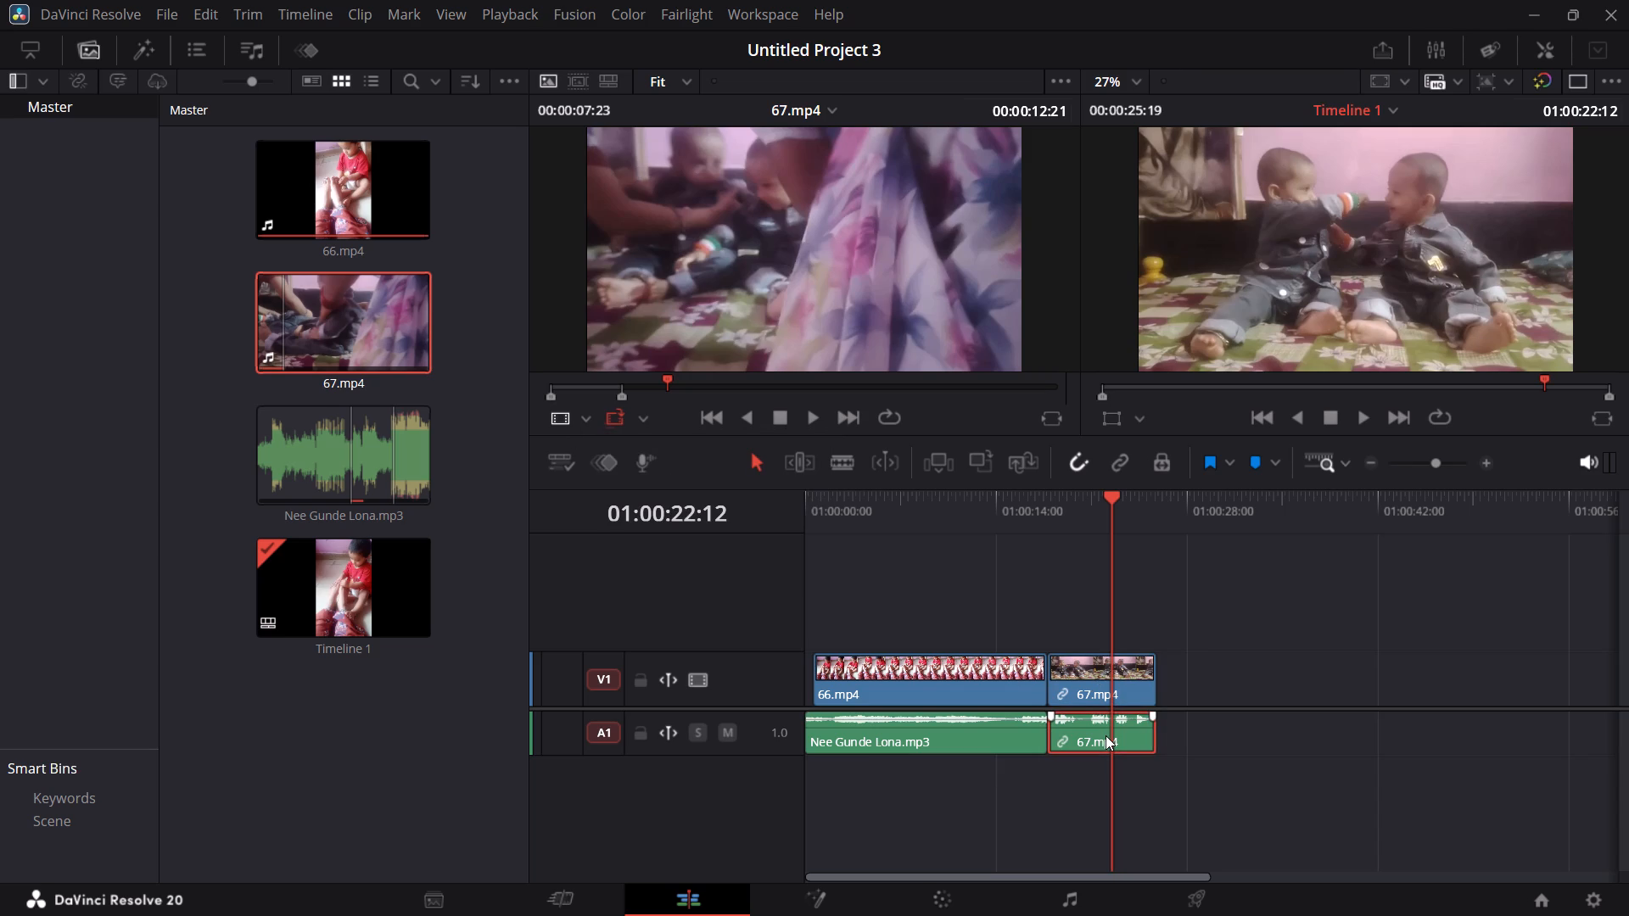
pyautogui.rightClick(1105, 735)
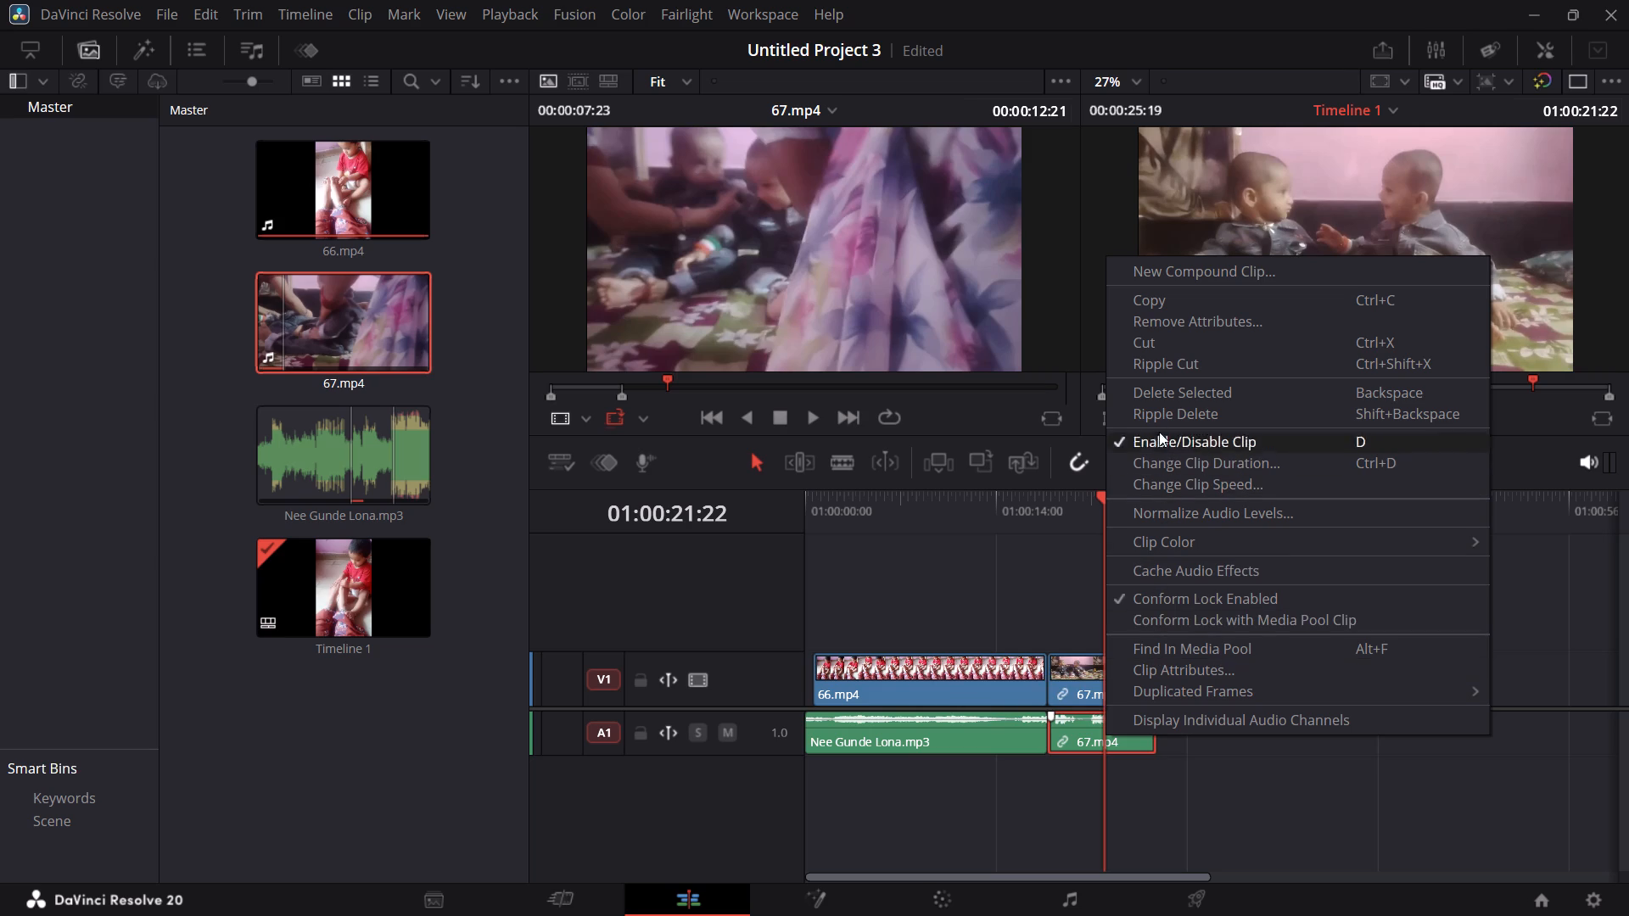
pyautogui.click(1179, 345)
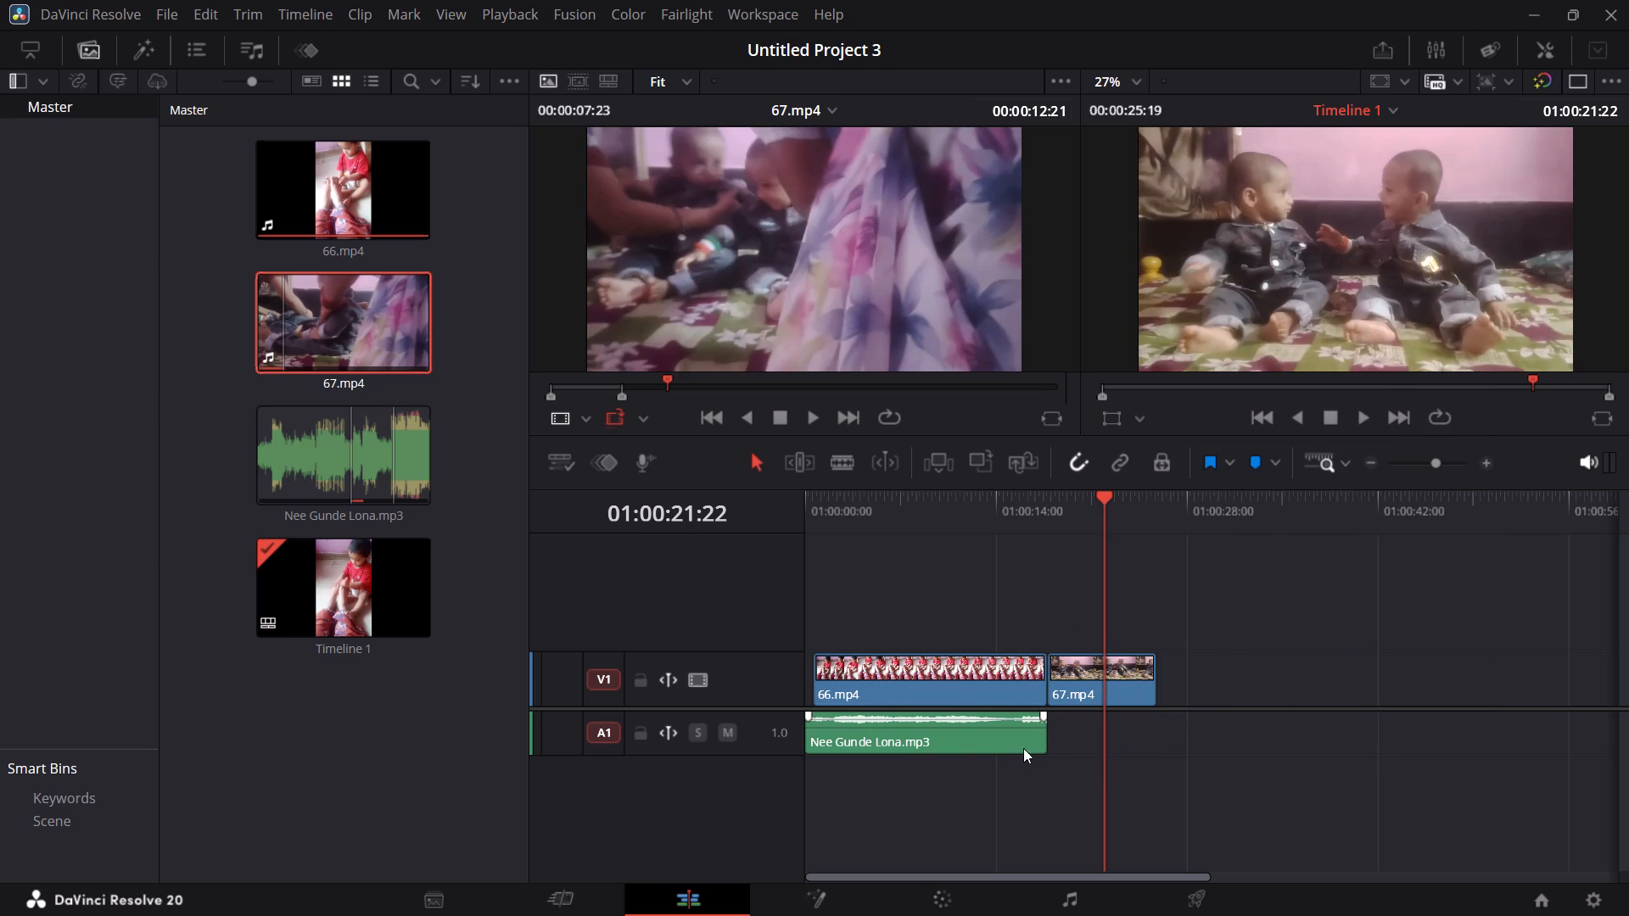
# Extend the end of the Nee Gunde Lona.mp3 clip on A1 to line up with the end of 67.mp4.
pyautogui.moveTo(1044, 729); pyautogui.dragTo(1133, 723)
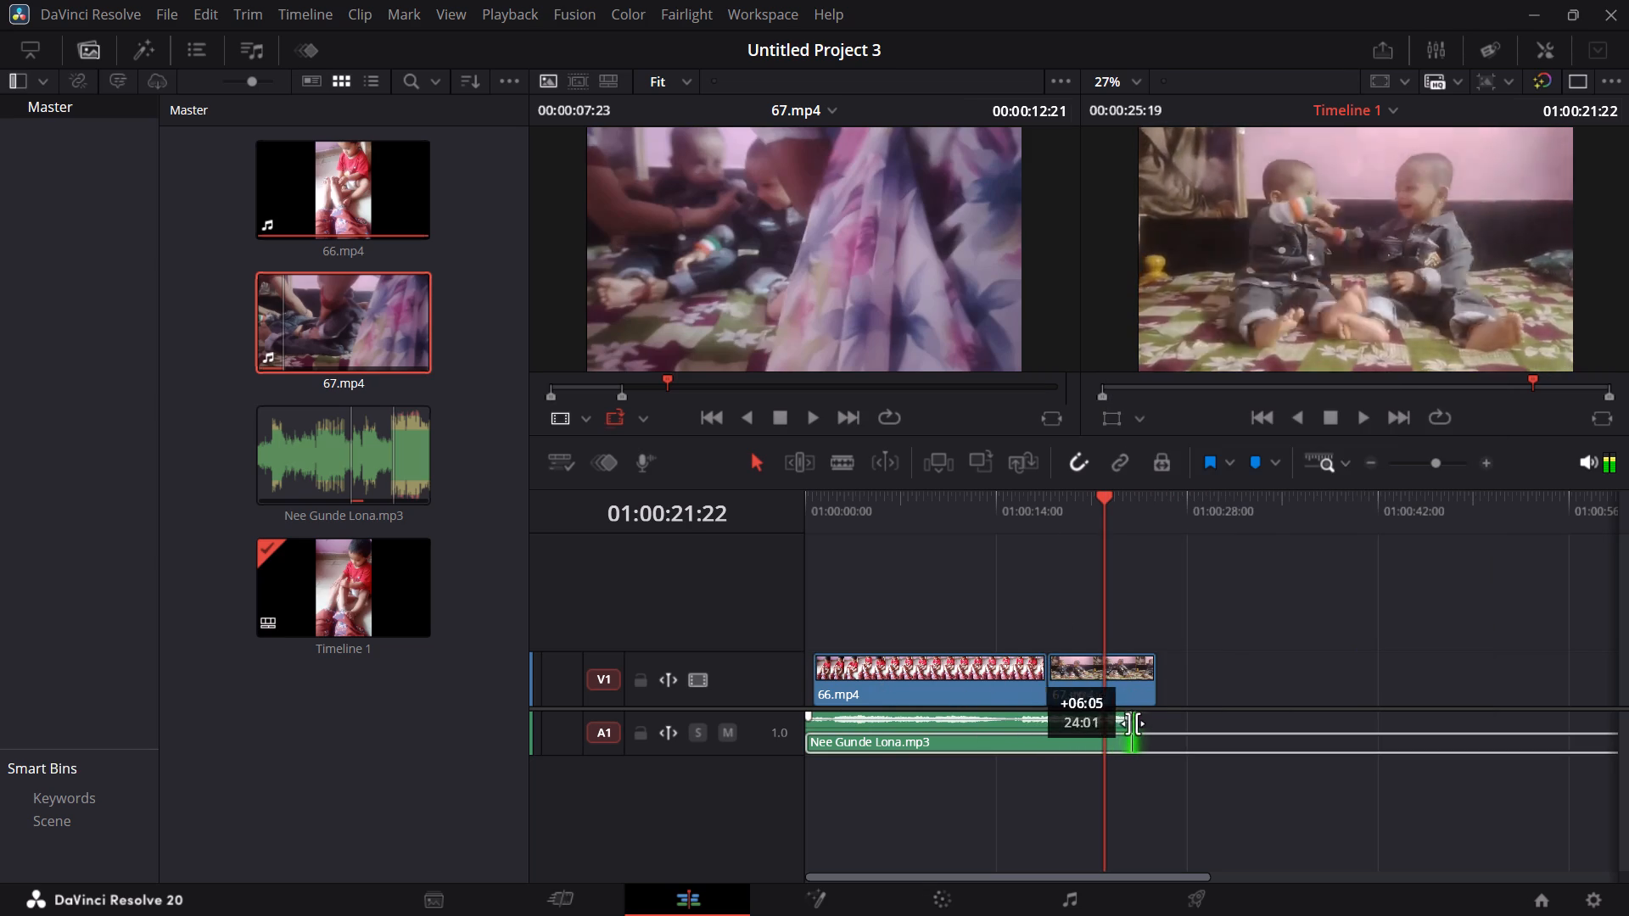
pyautogui.moveTo(1133, 723); pyautogui.dragTo(1145, 723)
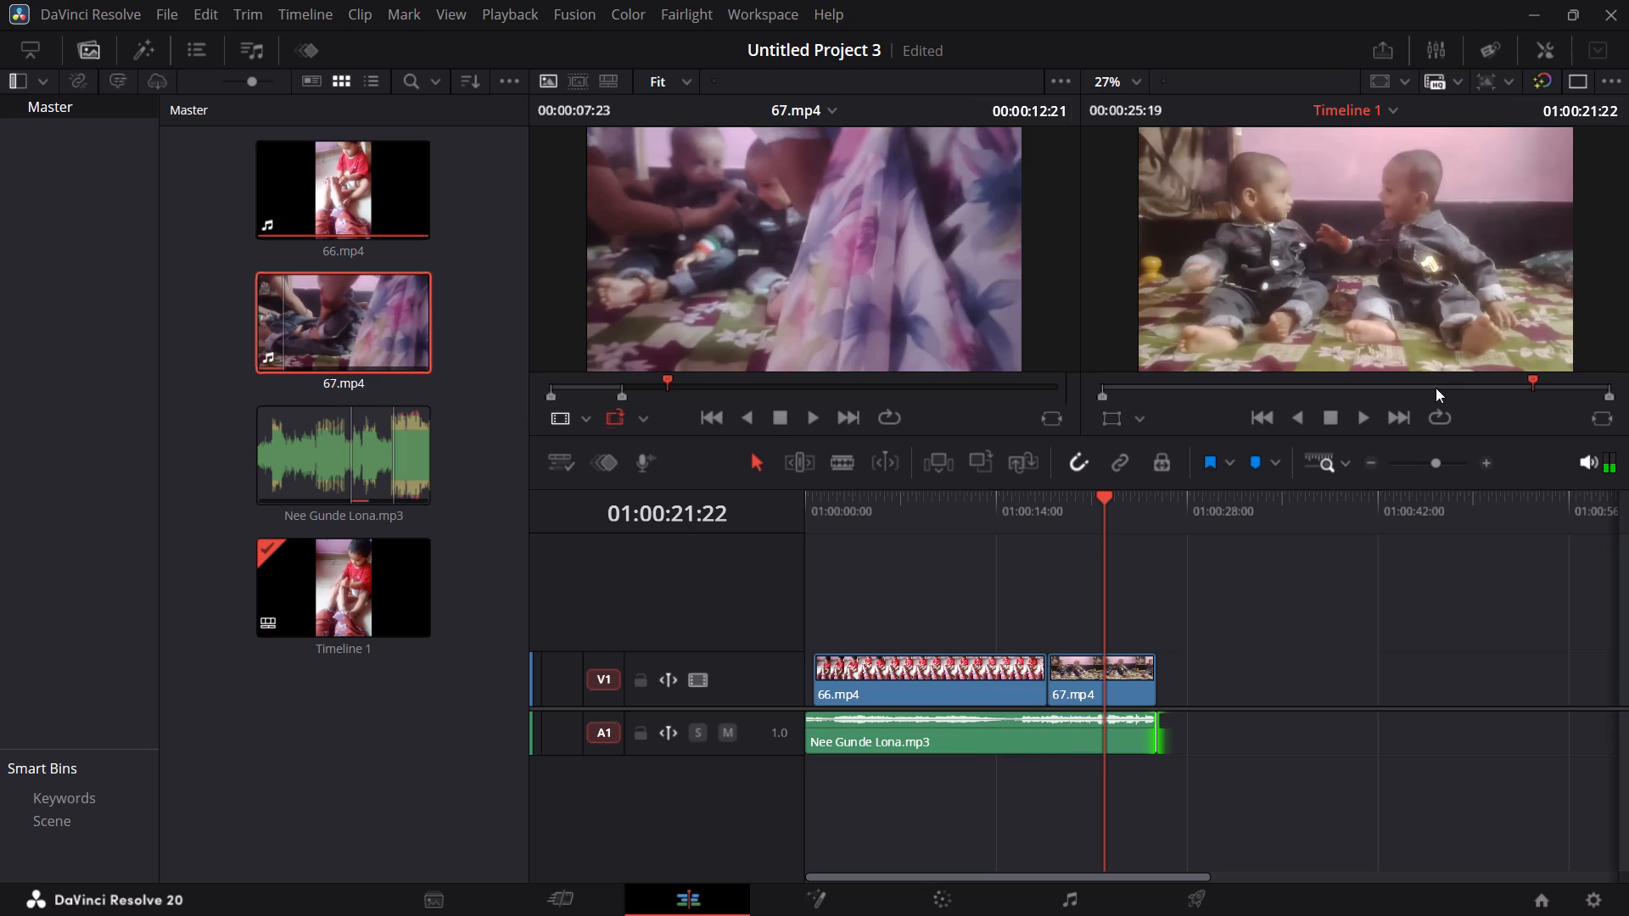
# Play the rest of the timeline to its end, and return the playhead to 01:00:00:00.
pyautogui.click(1363, 424)
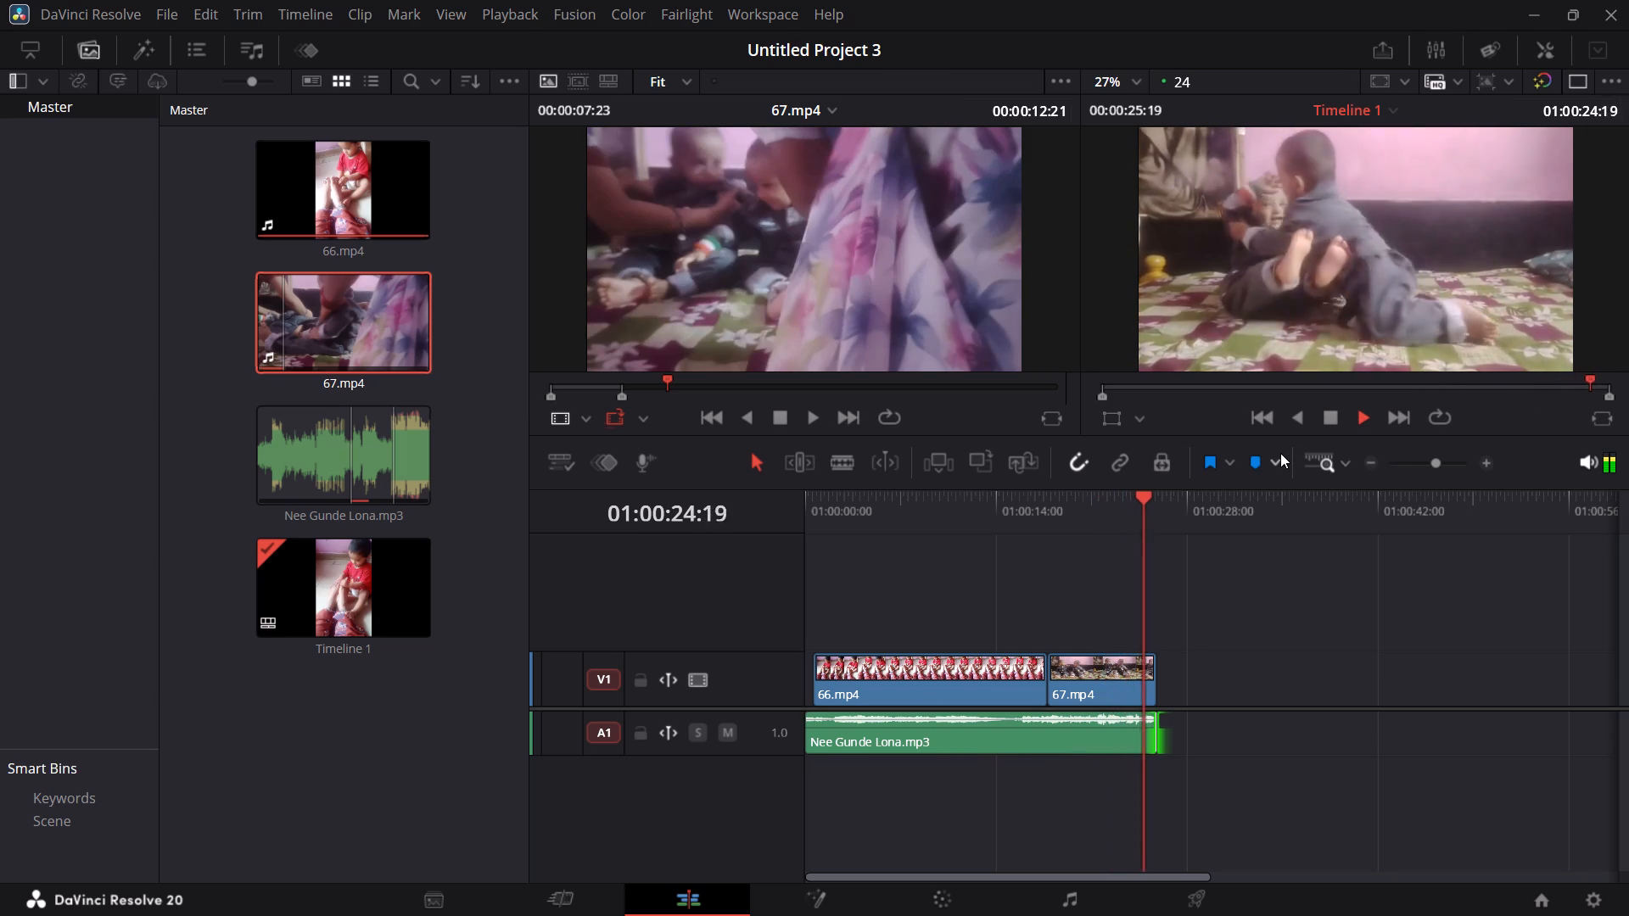
pyautogui.click(1360, 420)
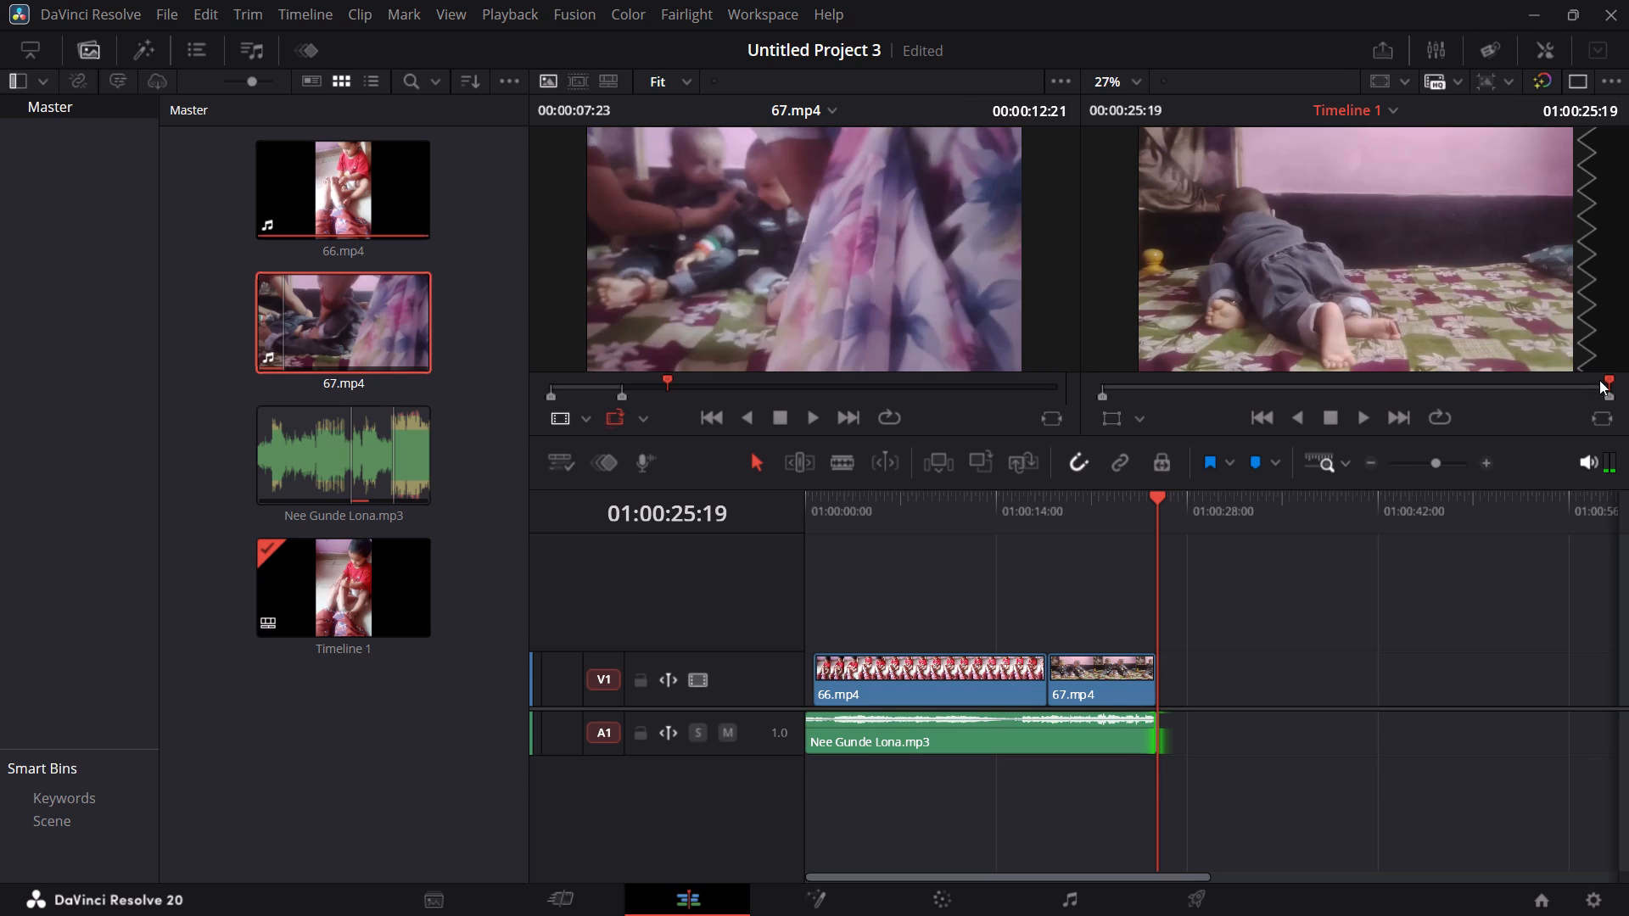
pyautogui.click(1609, 380)
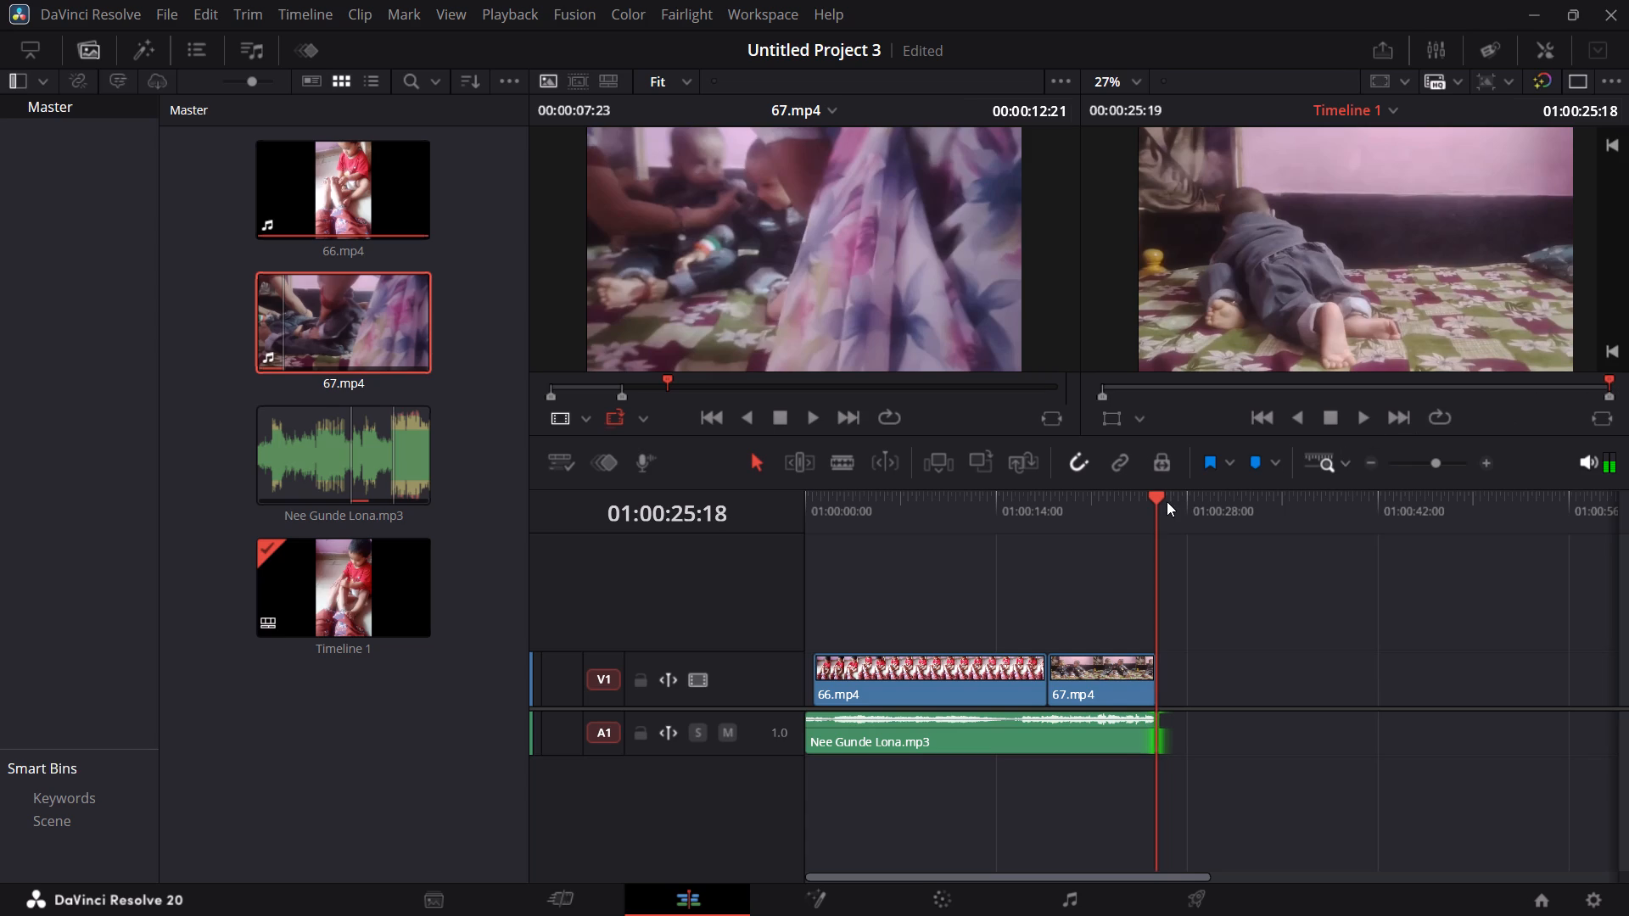
pyautogui.moveTo(1154, 496); pyautogui.dragTo(822, 559)
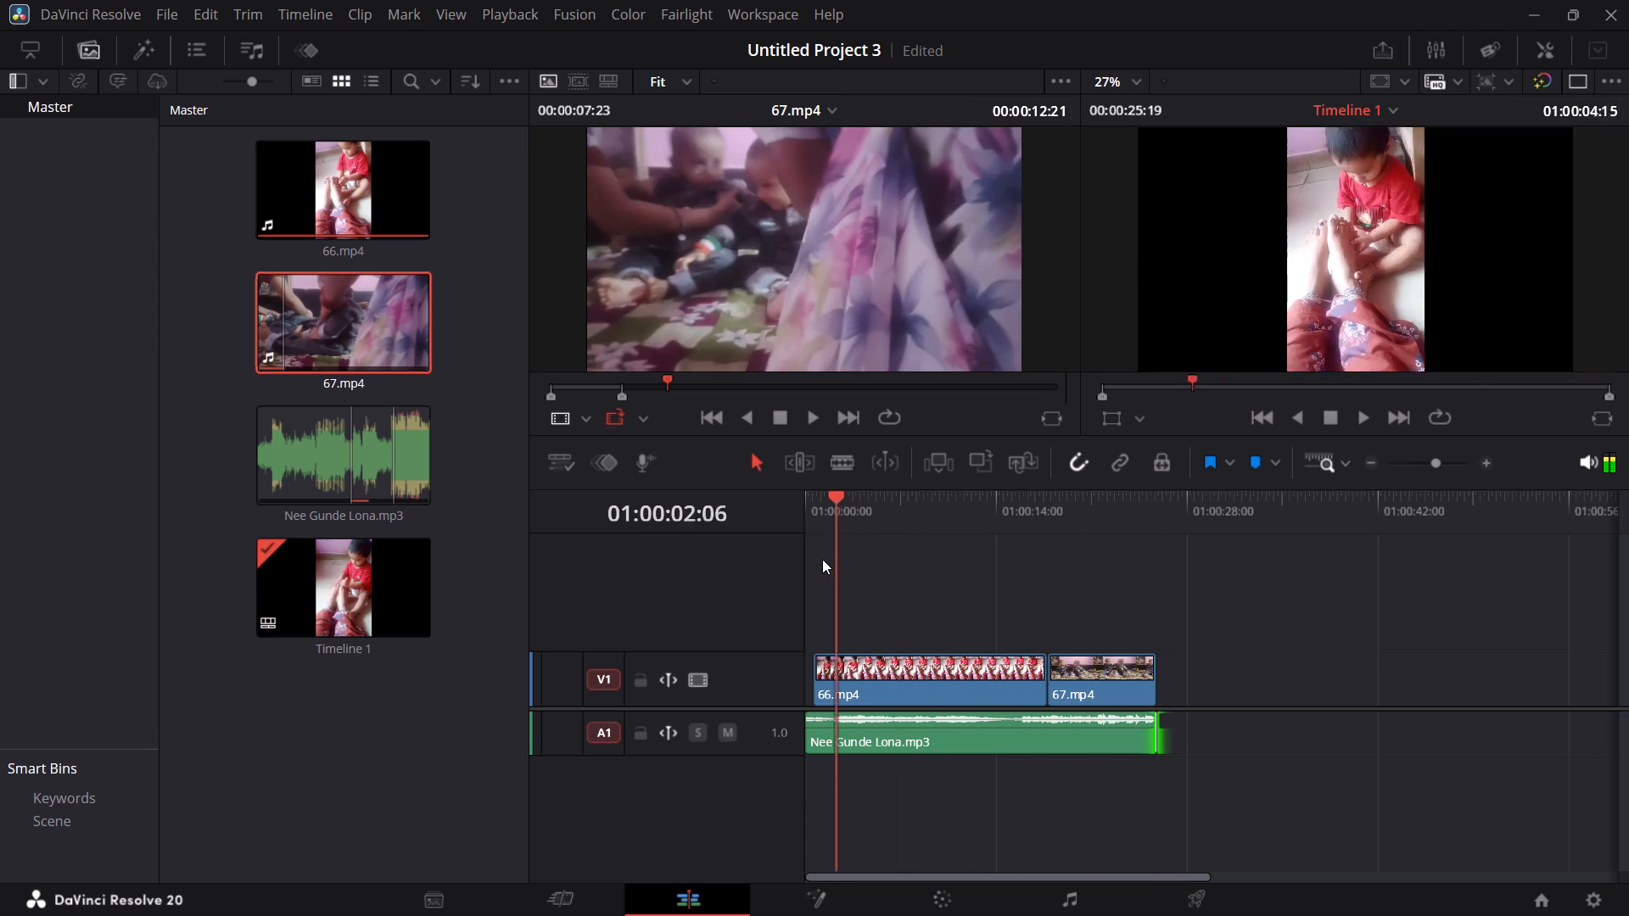
pyautogui.moveTo(822, 559); pyautogui.dragTo(777, 559)
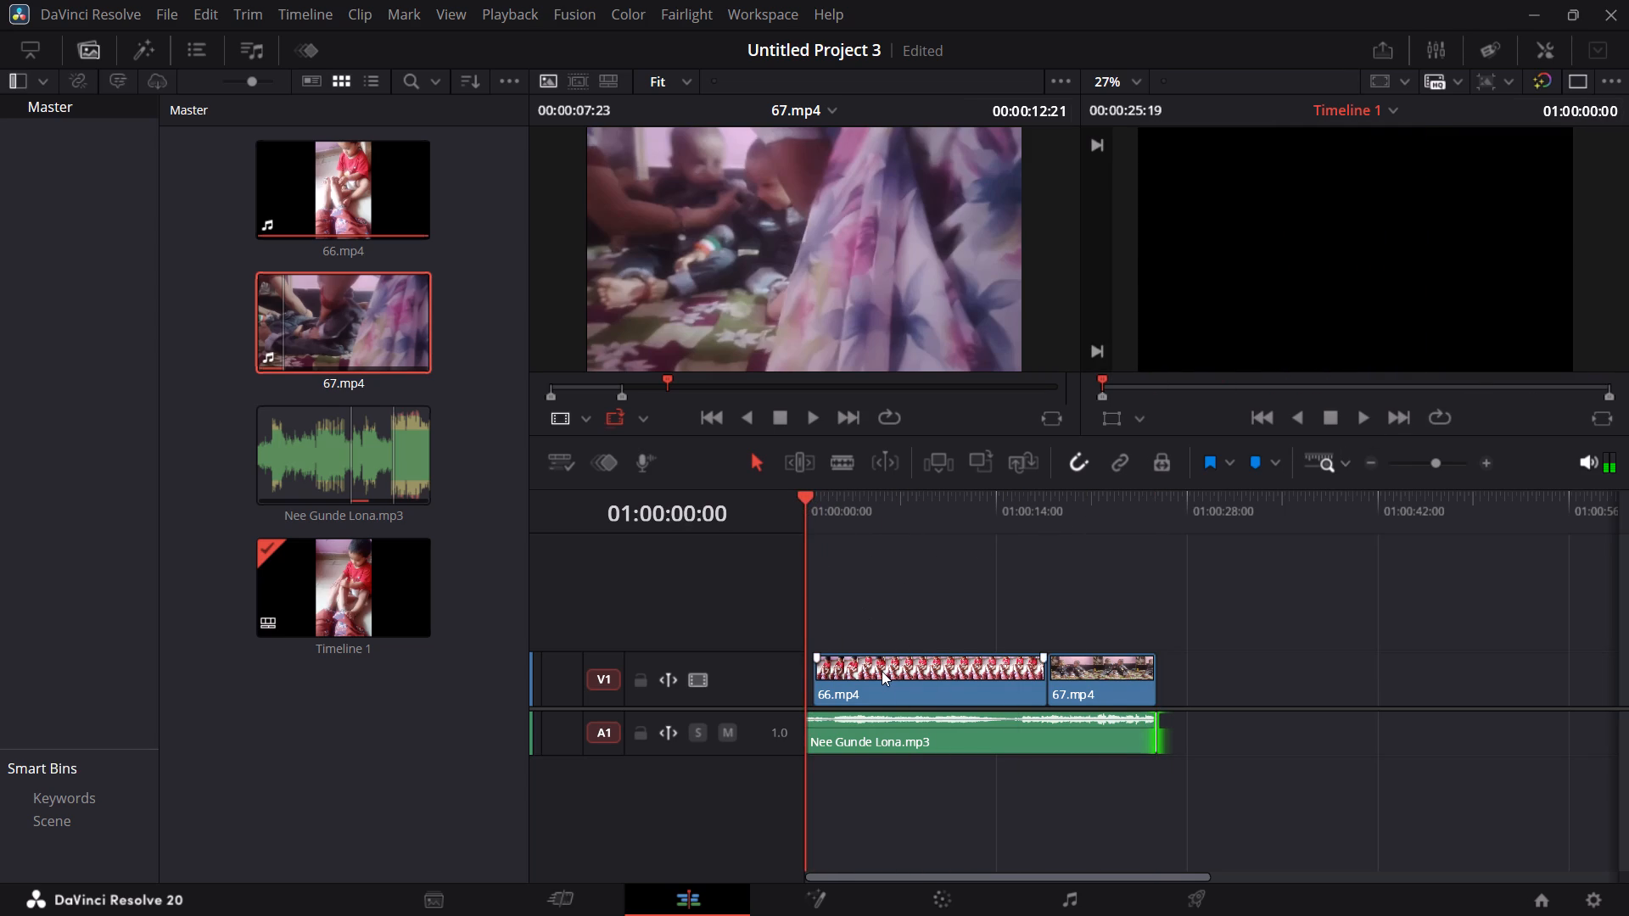
# Move 66.mp4 to the very start of the timeline and shift 67.mp4 earlier on V1 so it overwrites the tail of 66.mp4.
pyautogui.moveTo(882, 671); pyautogui.dragTo(869, 674)
pyautogui.moveTo(1073, 683); pyautogui.dragTo(1048, 688)
# Trim the end of the song clip on A1 back to the end of 67.mp4, at about 23:23.
pyautogui.moveTo(1156, 739); pyautogui.dragTo(1137, 740)
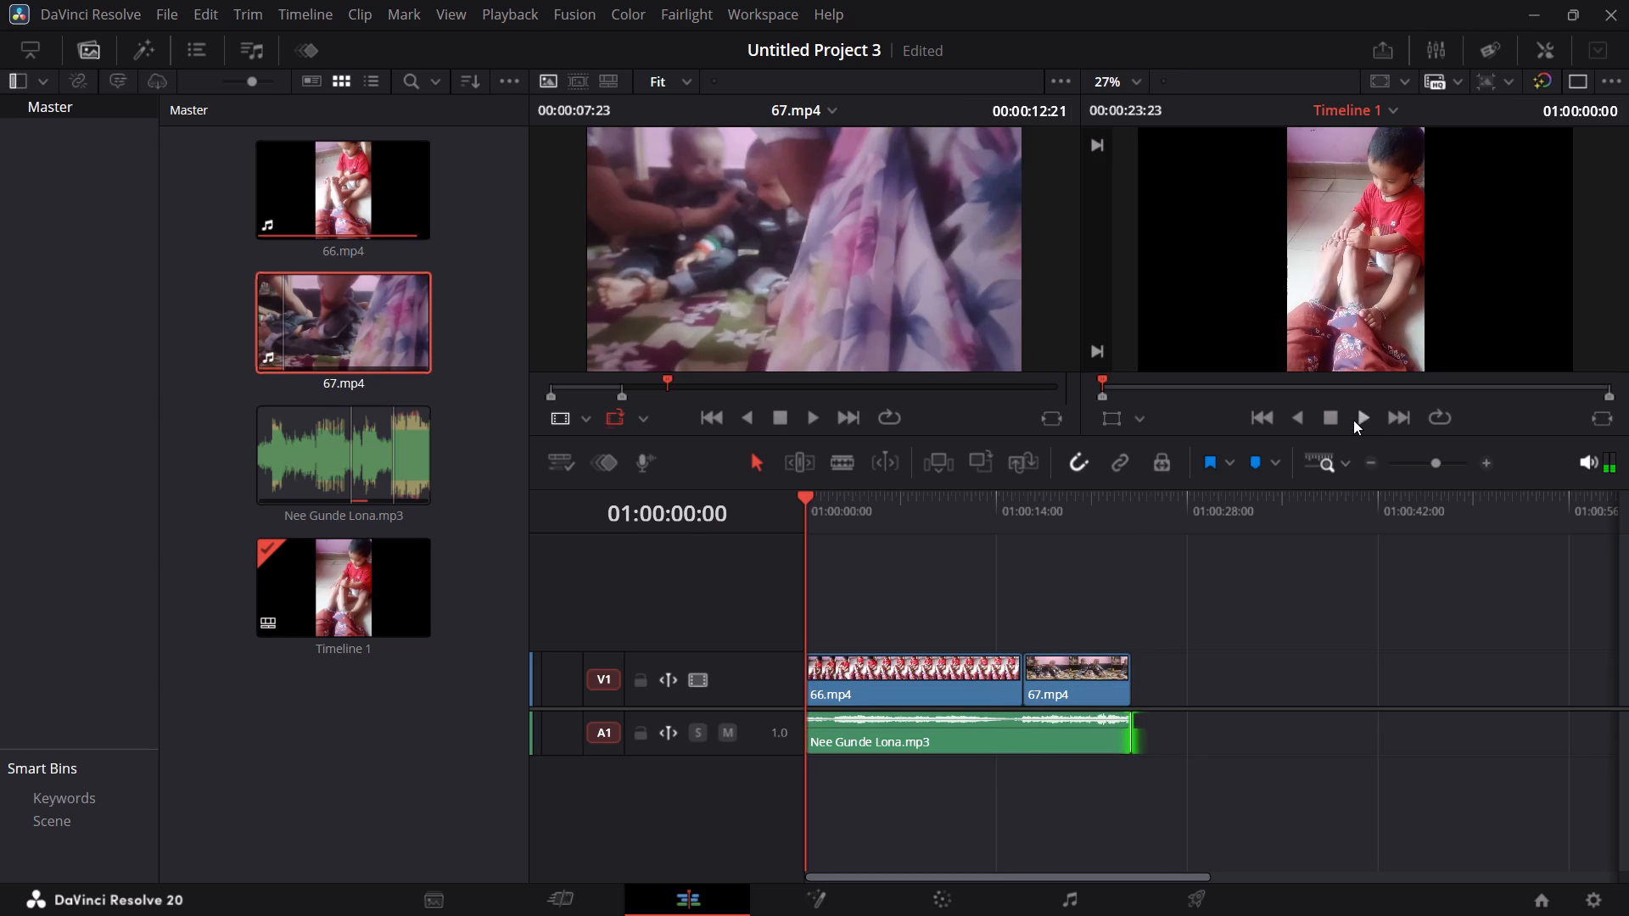
# Play the edited timeline from its start through to its end to review both clips with the song.
pyautogui.click(1354, 418)
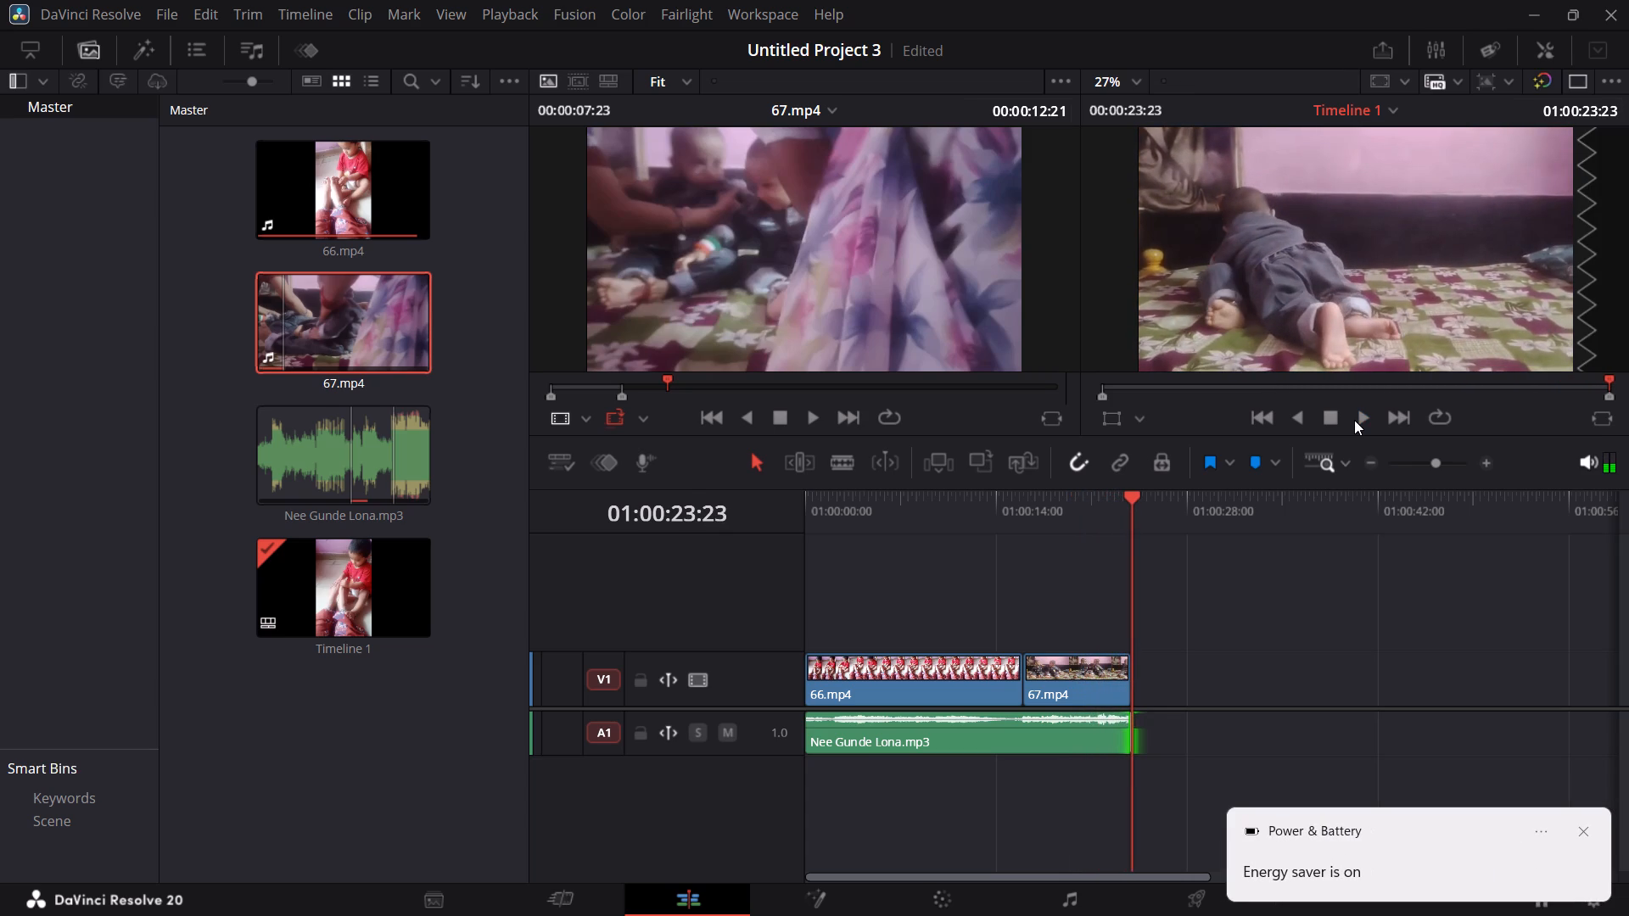
pyautogui.click(1587, 838)
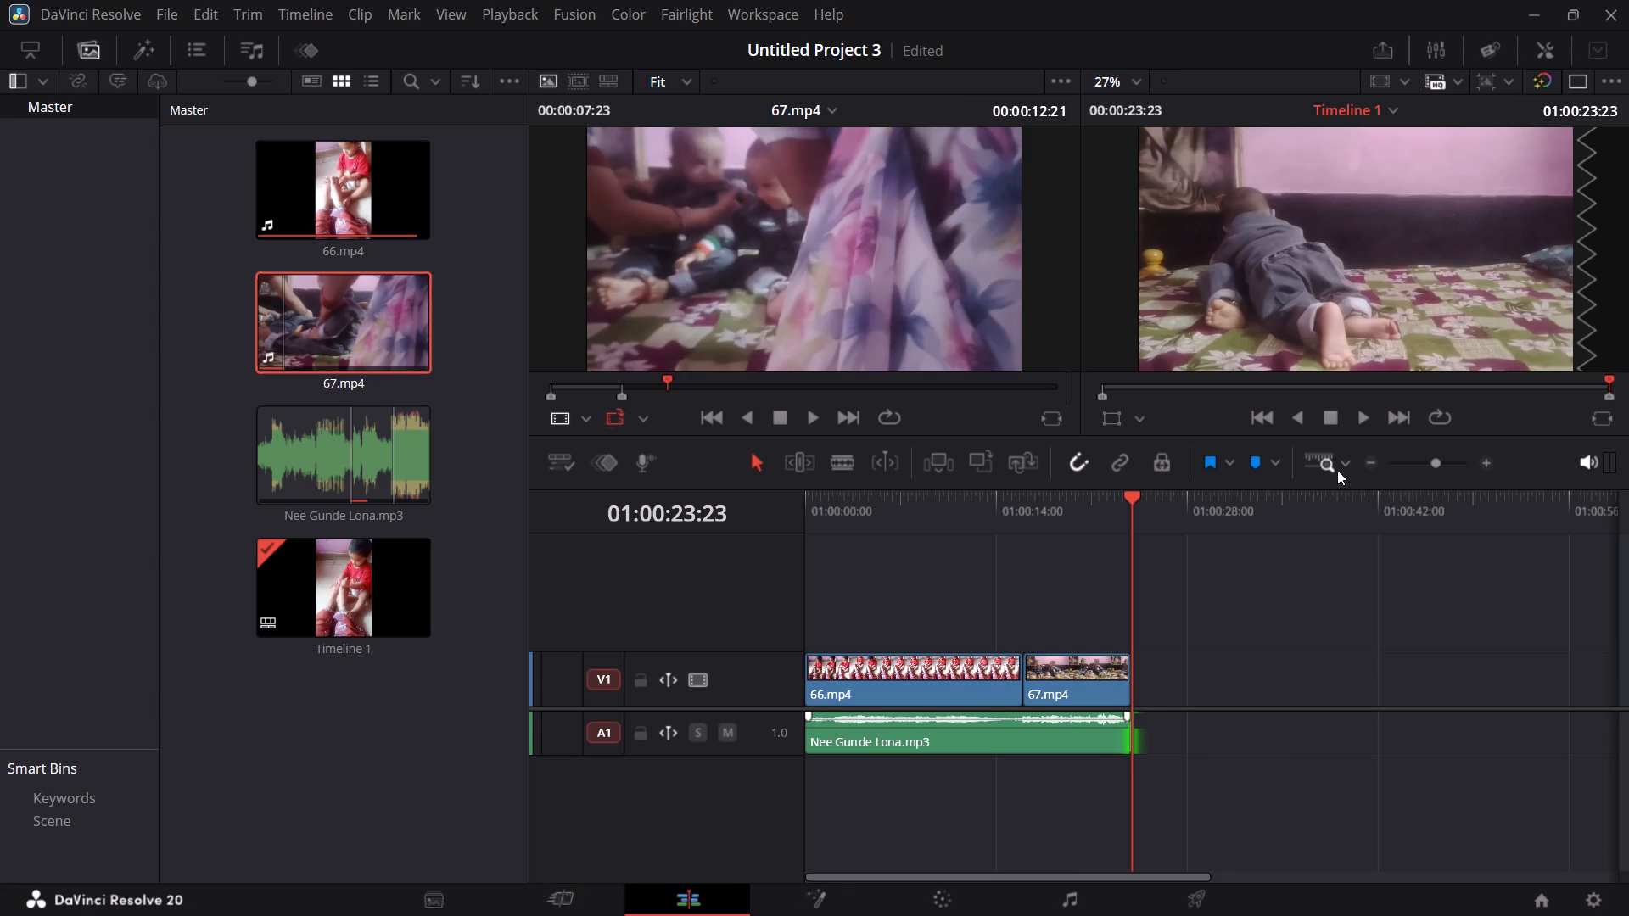
pyautogui.click(1329, 408)
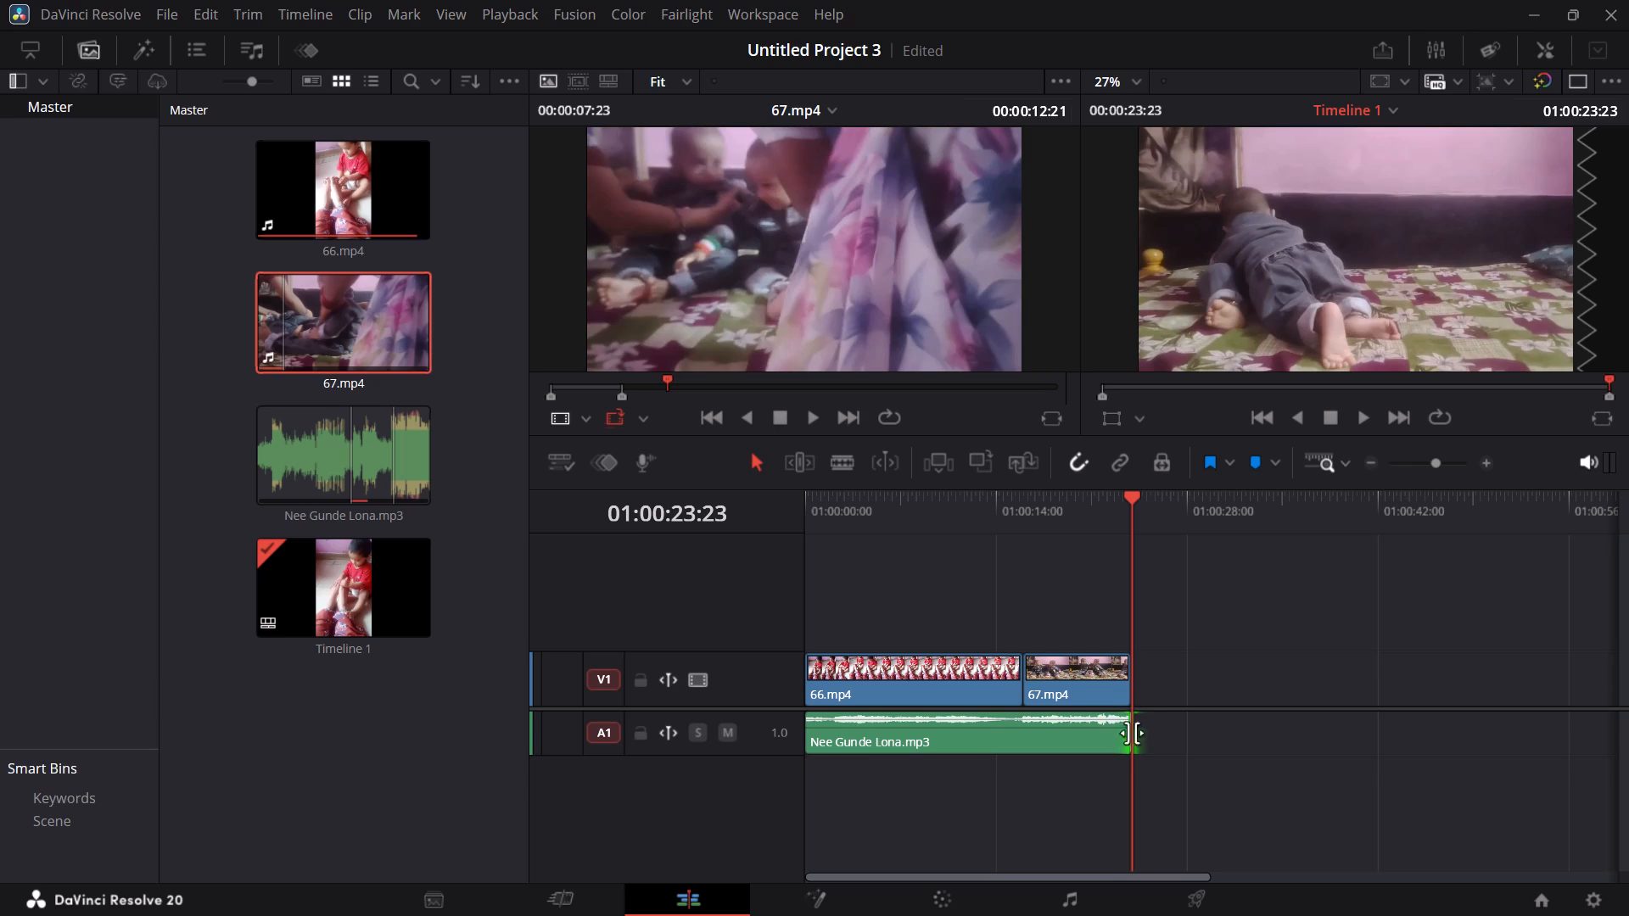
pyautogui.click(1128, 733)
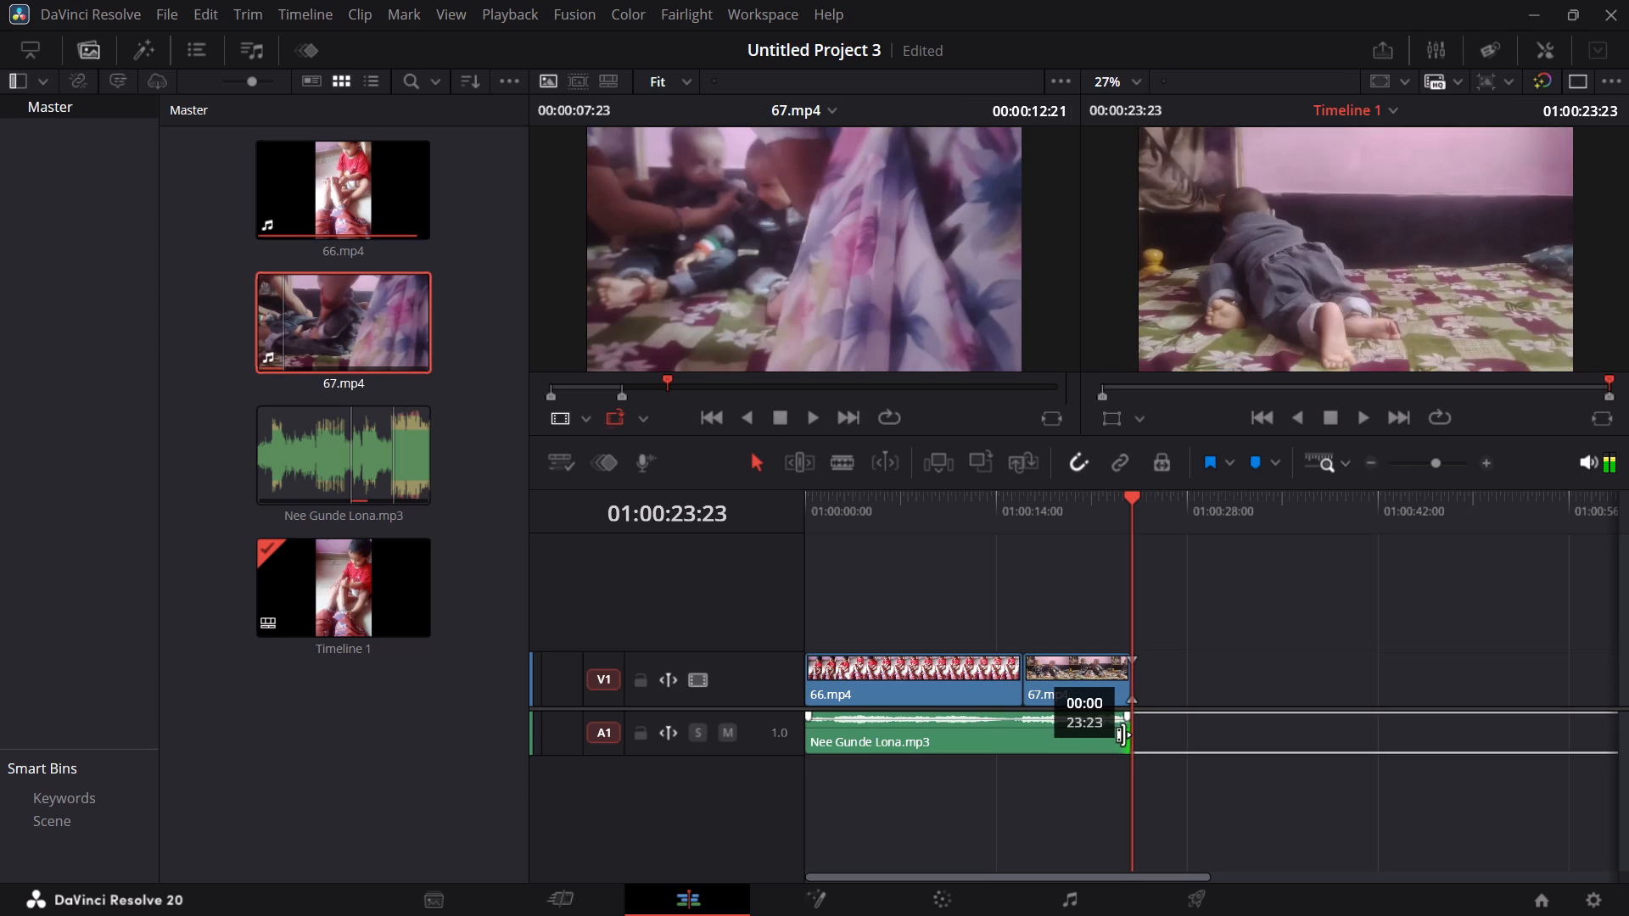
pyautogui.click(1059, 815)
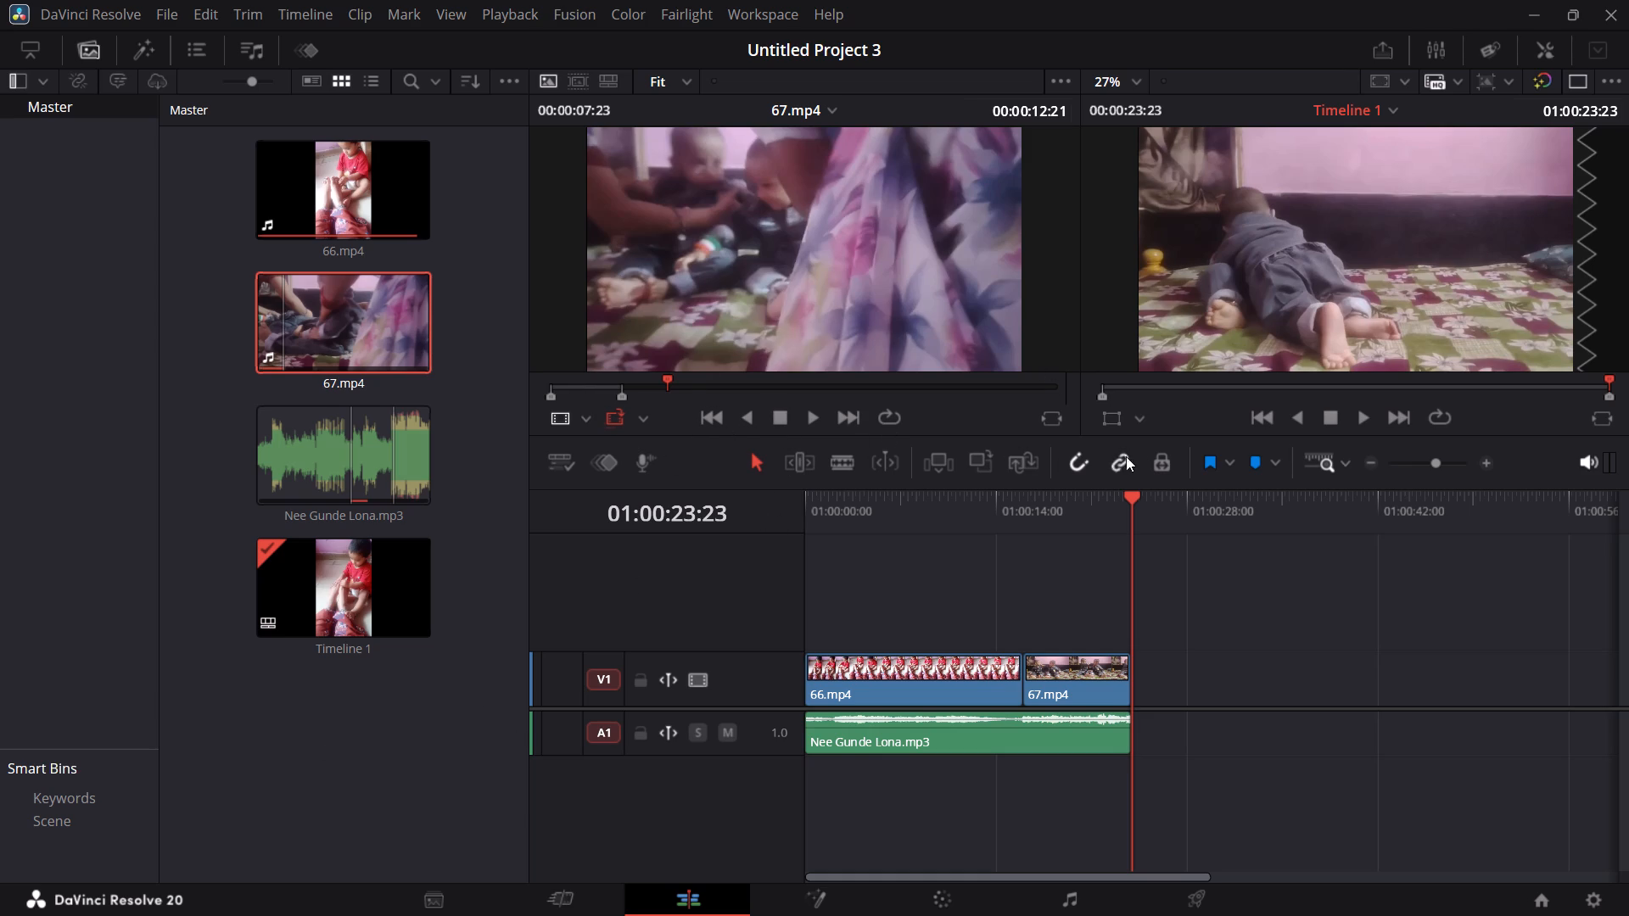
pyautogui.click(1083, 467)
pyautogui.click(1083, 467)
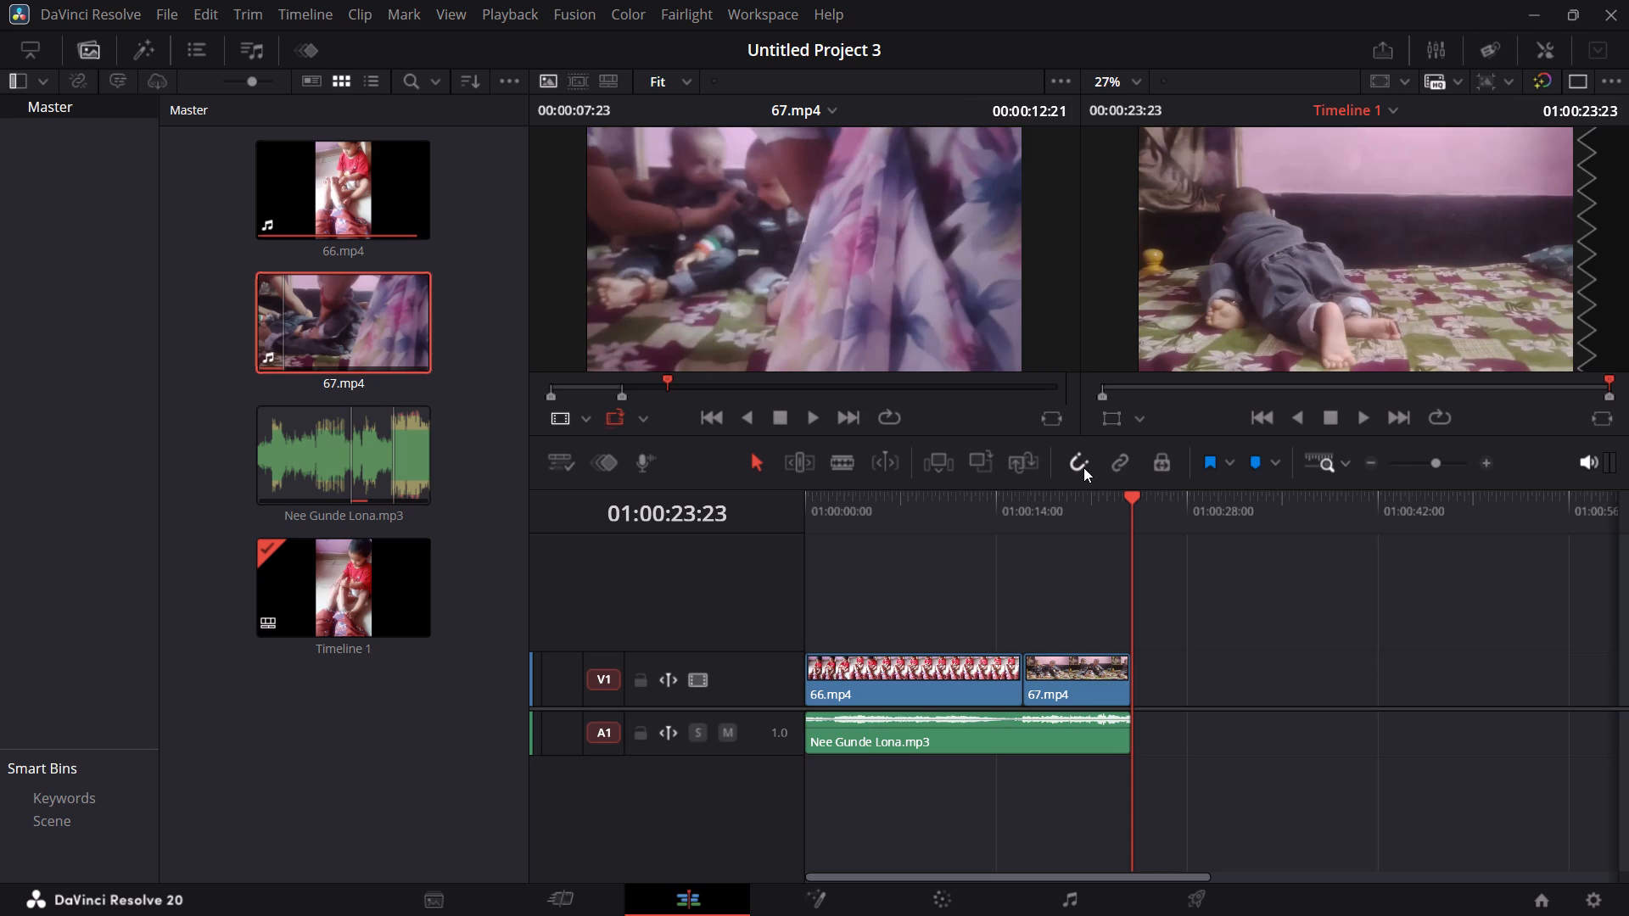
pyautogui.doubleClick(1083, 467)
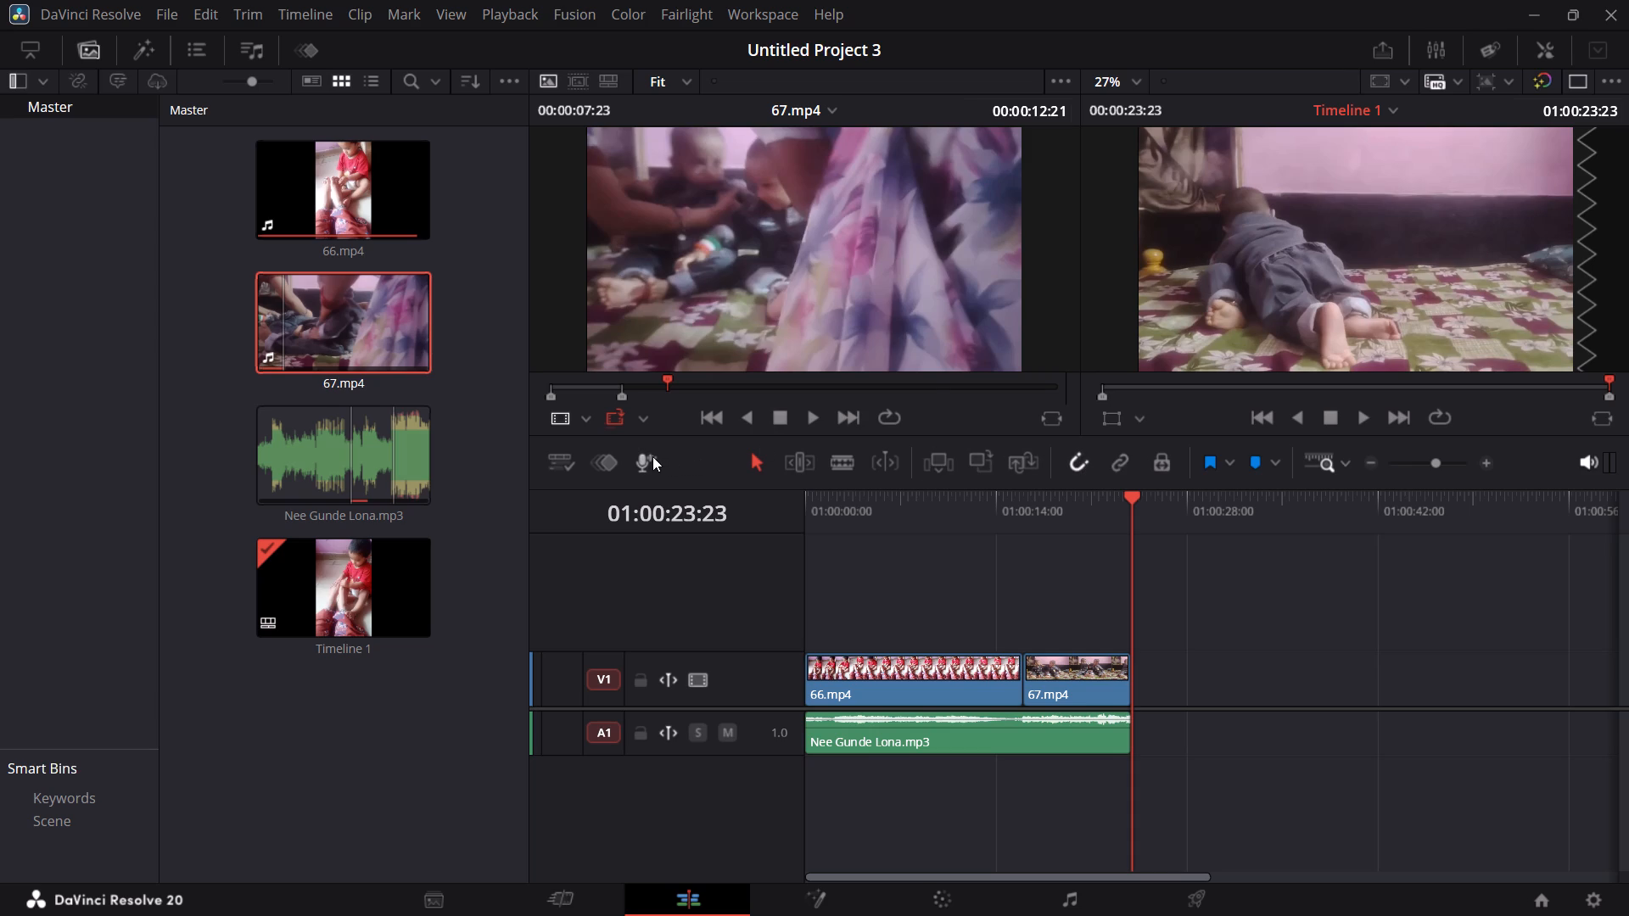
# Examine the Record Voiceover settings, including its extra options, file name, audio input and record track, and close them without recording.
pyautogui.click(652, 456)
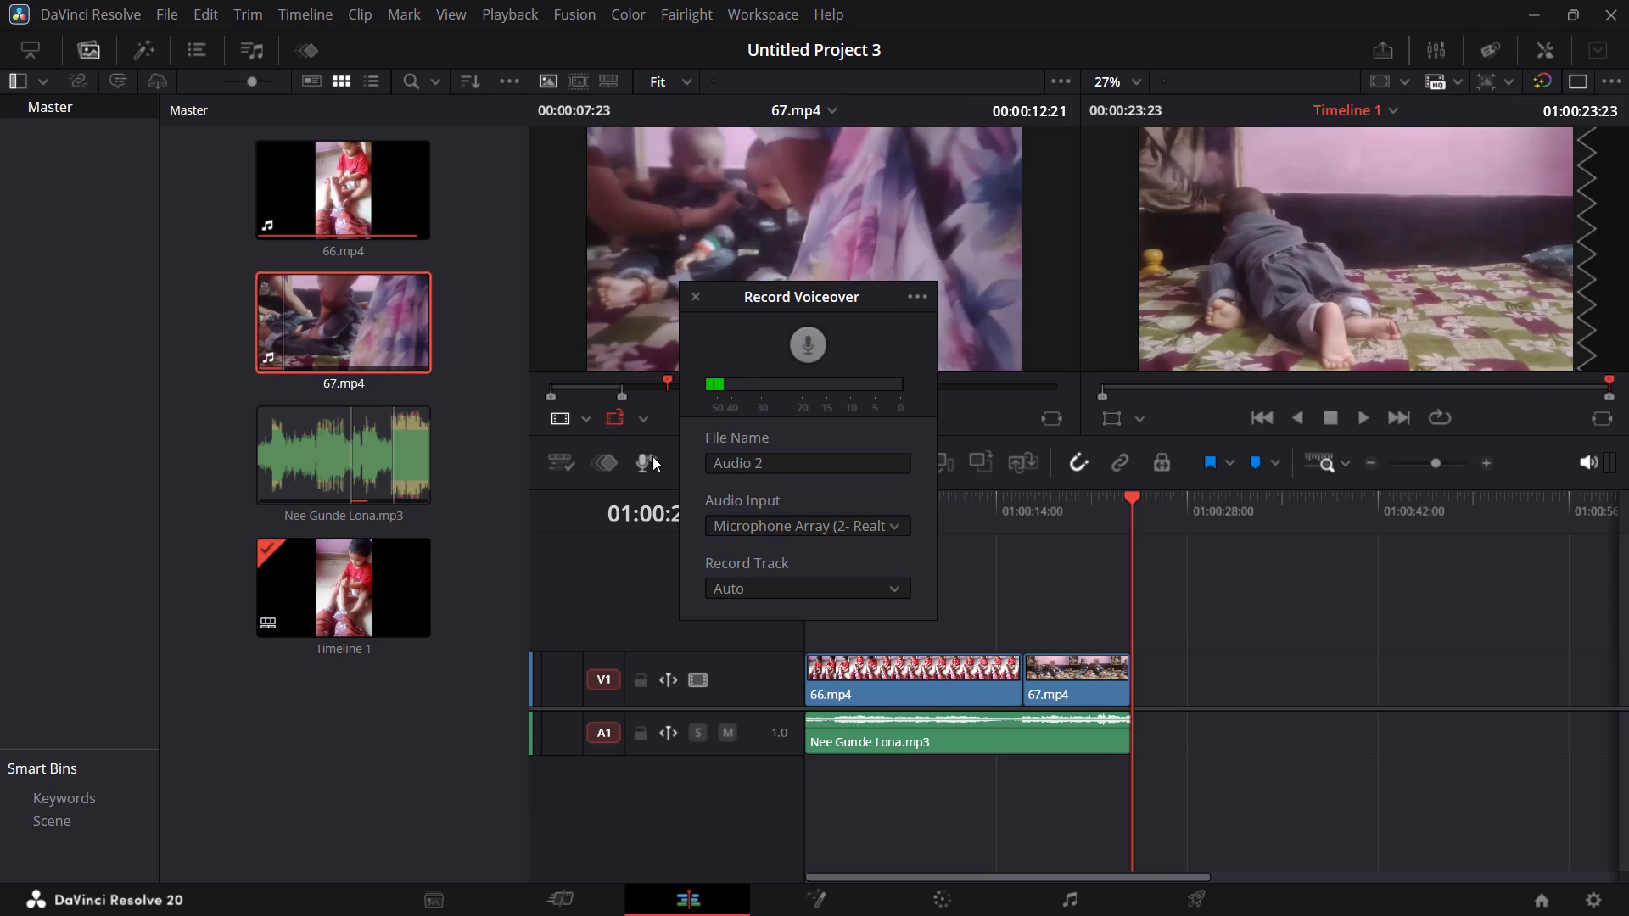
pyautogui.click(825, 379)
pyautogui.doubleClick(766, 408)
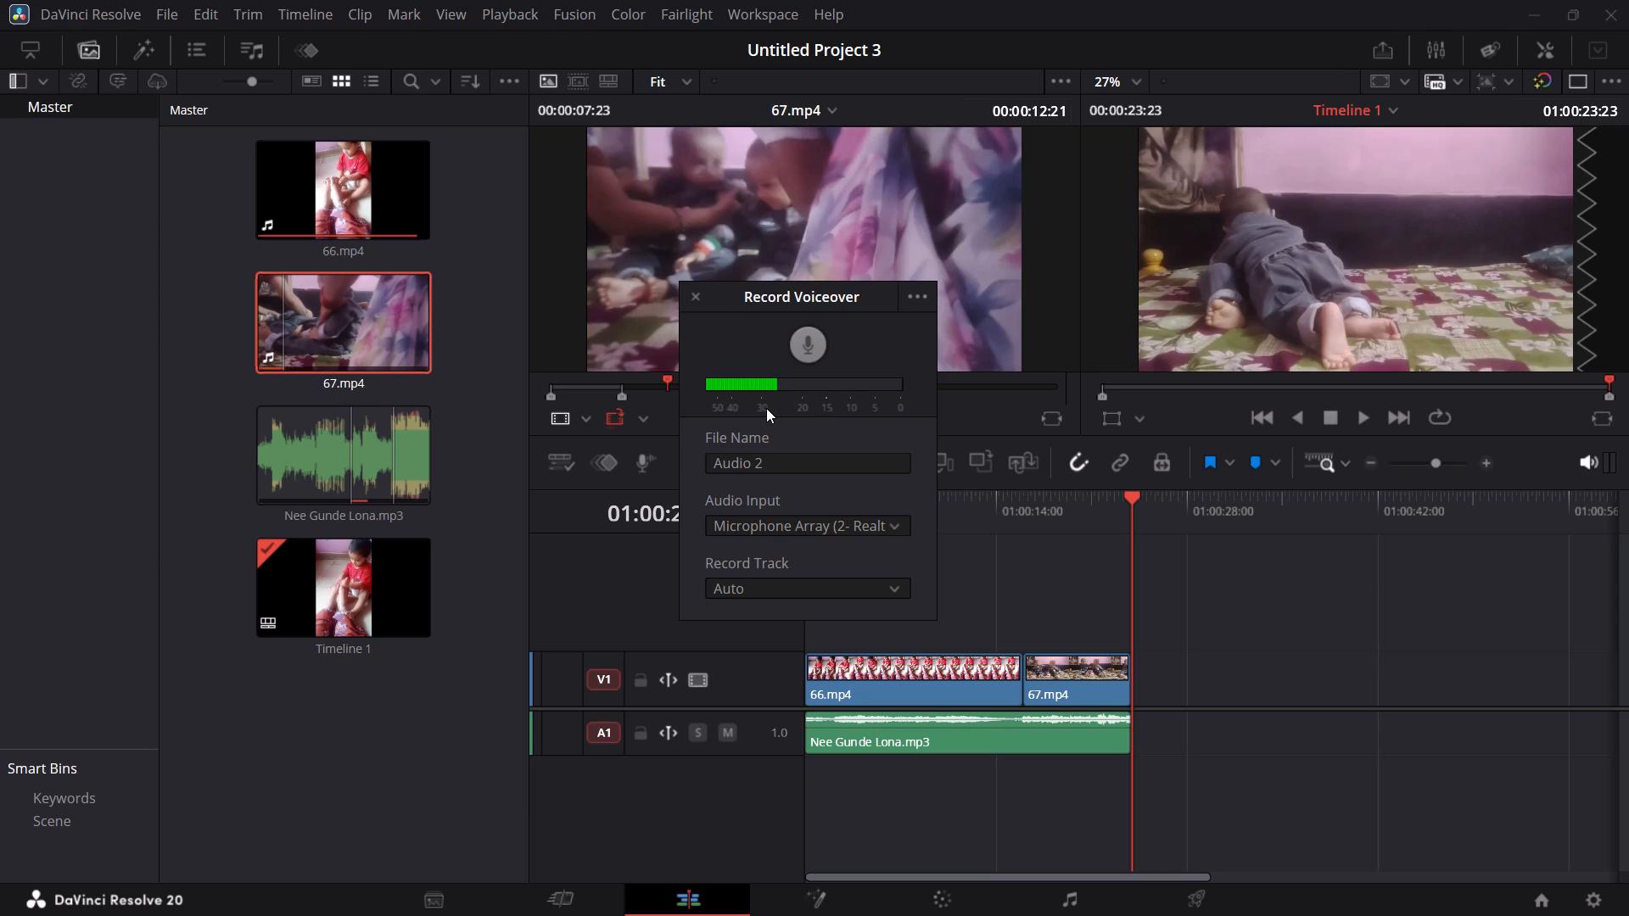
pyautogui.doubleClick(766, 408)
pyautogui.tripleClick(809, 404)
pyautogui.click(906, 307)
pyautogui.click(912, 304)
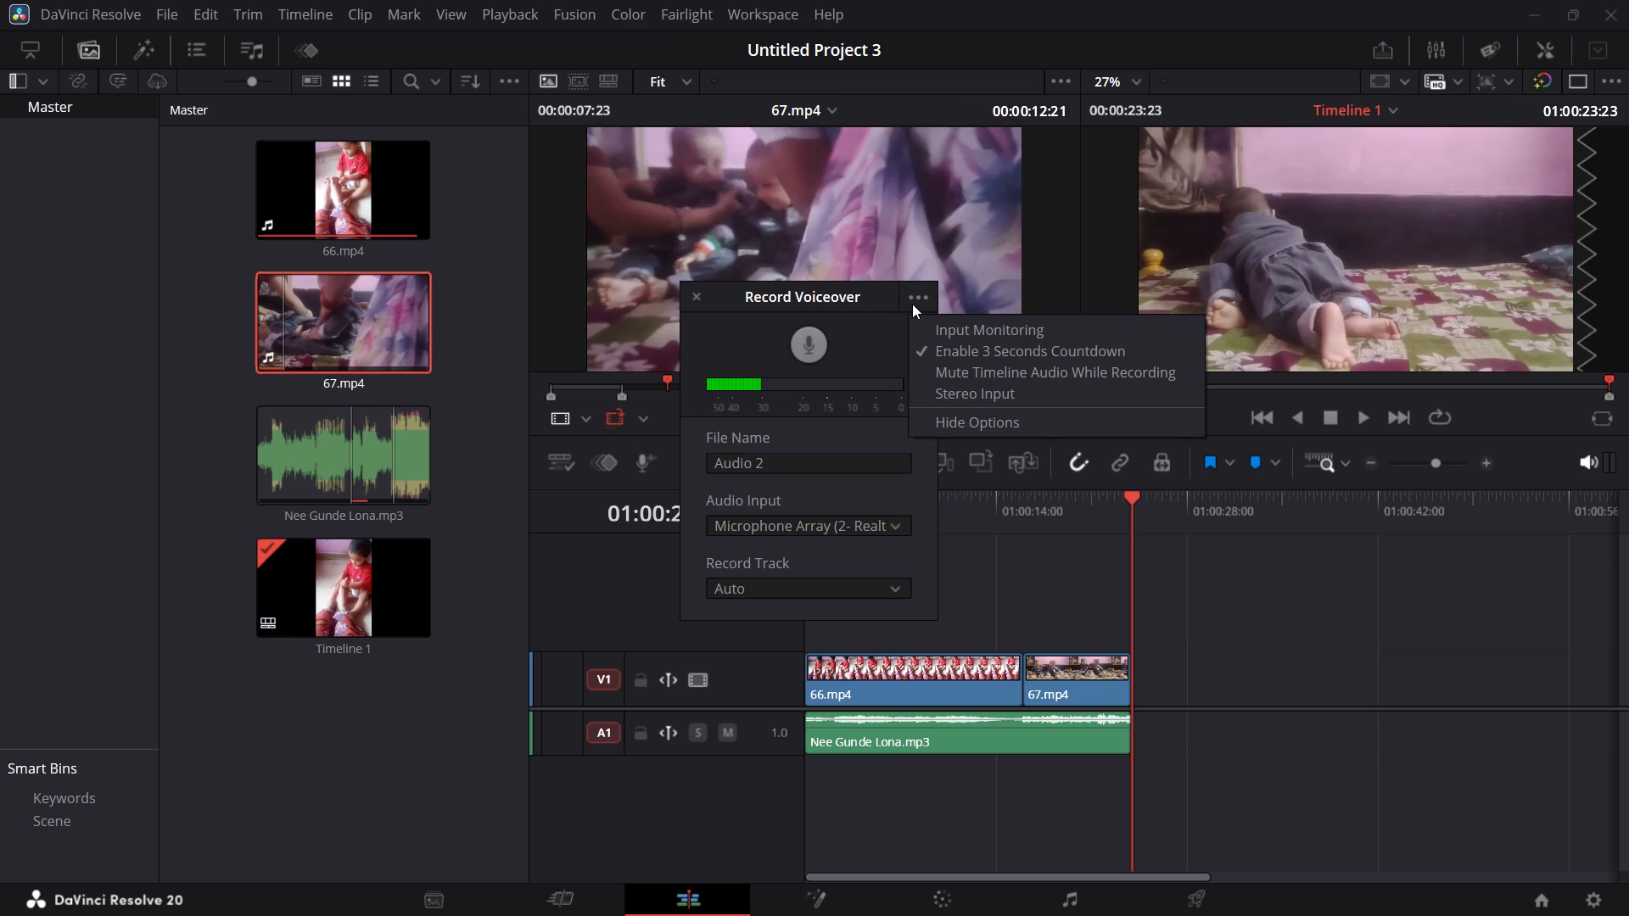
pyautogui.click(912, 304)
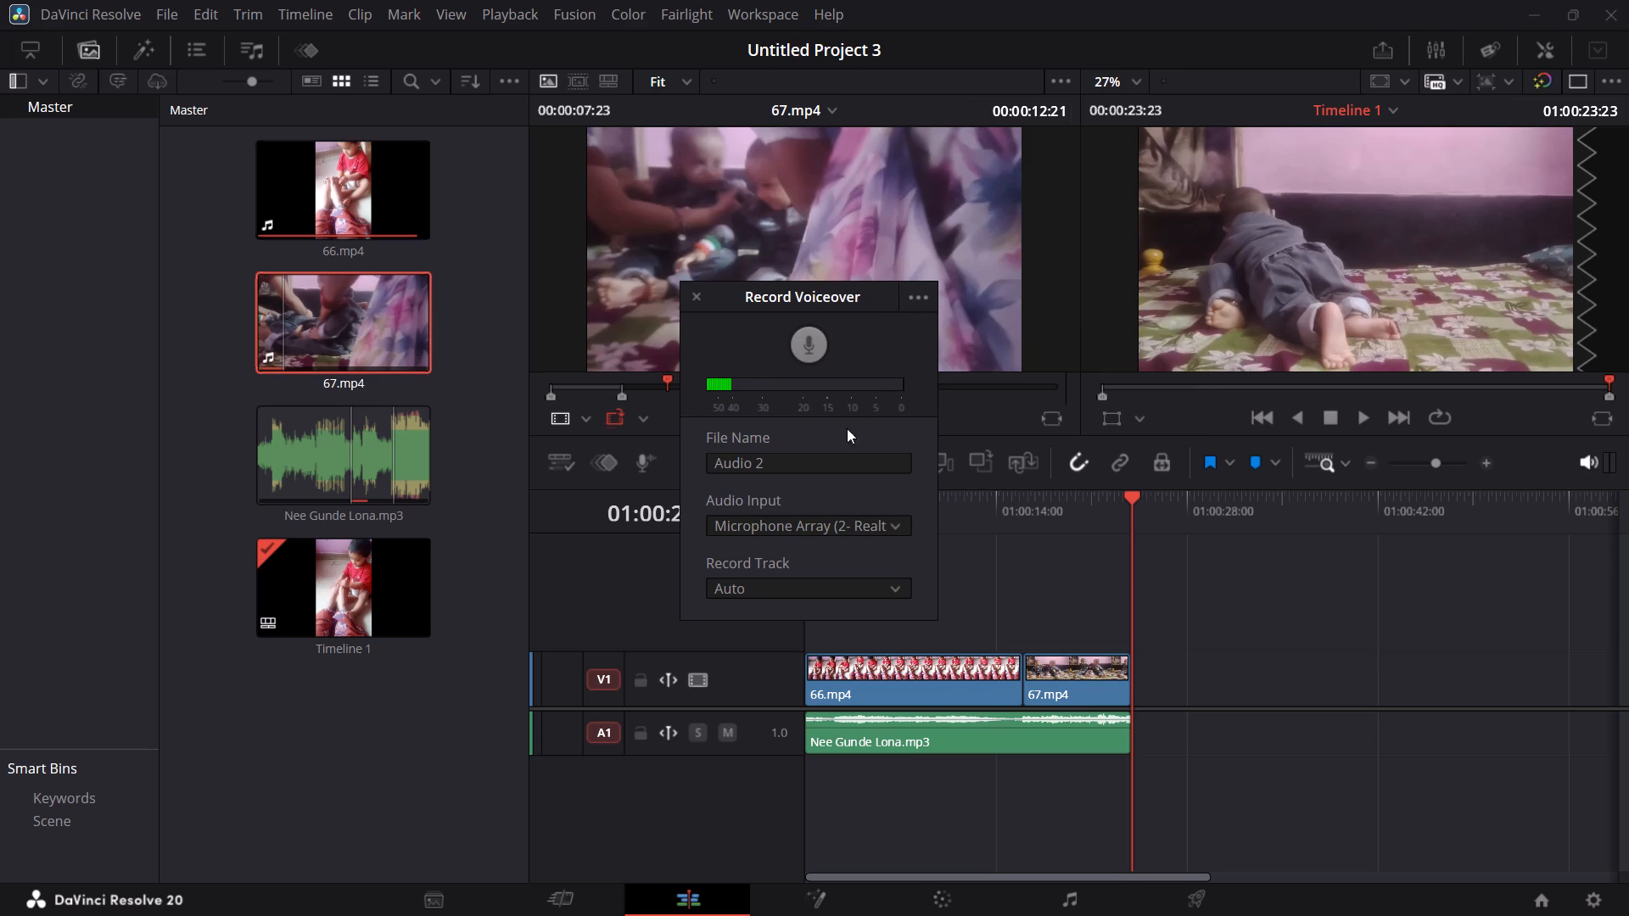
pyautogui.click(786, 466)
pyautogui.click(786, 466)
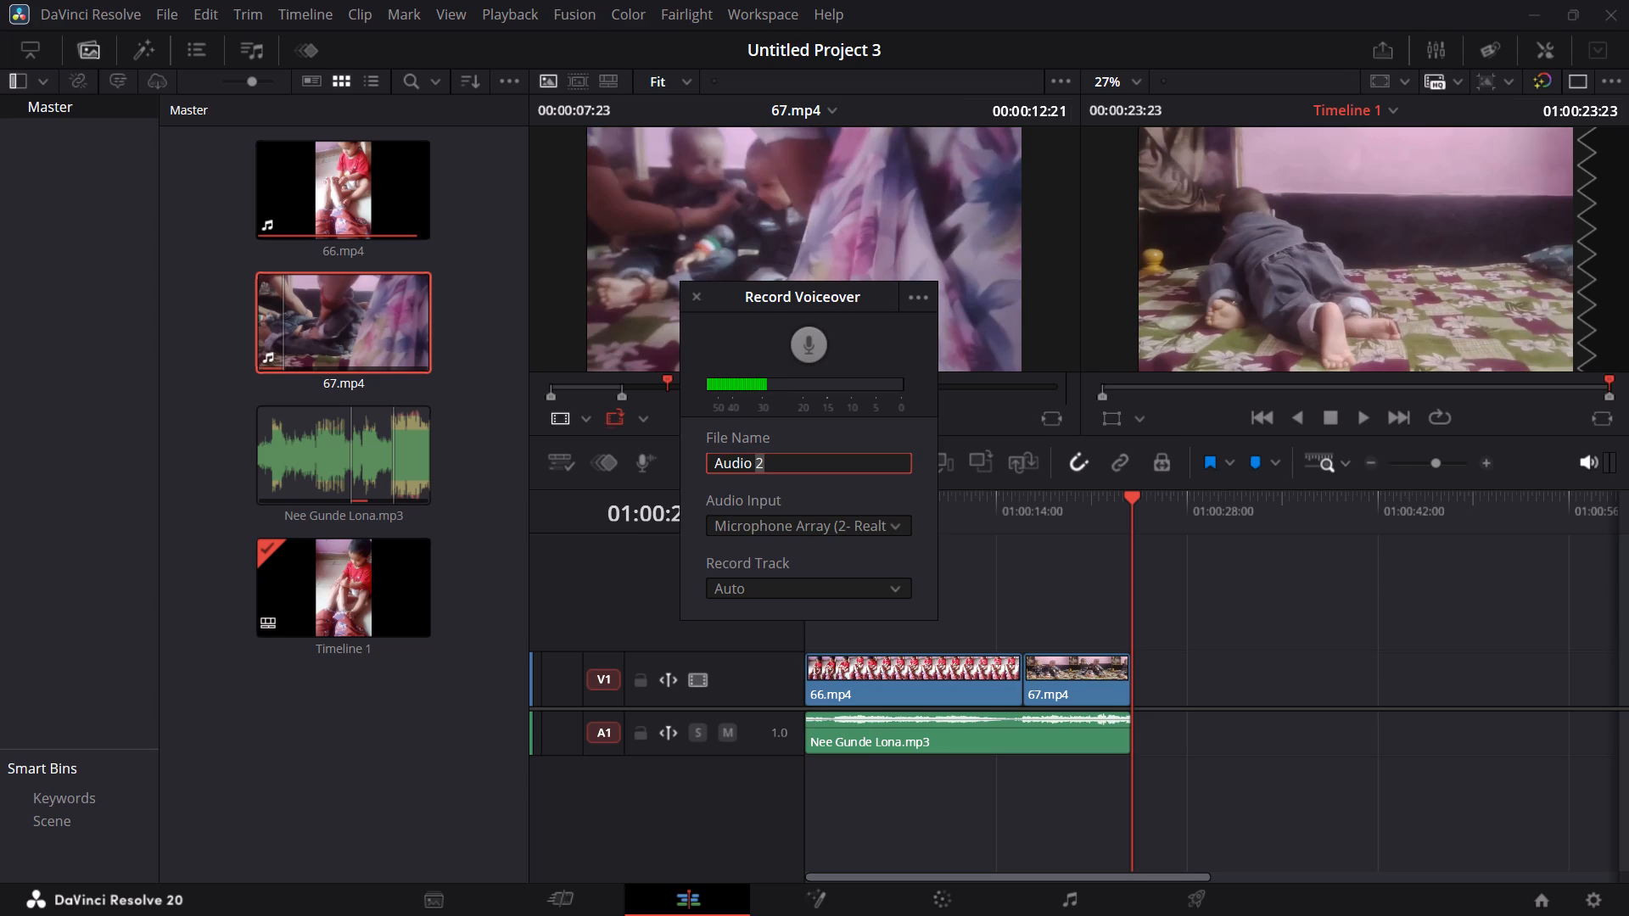
pyautogui.click(801, 524)
pyautogui.click(788, 578)
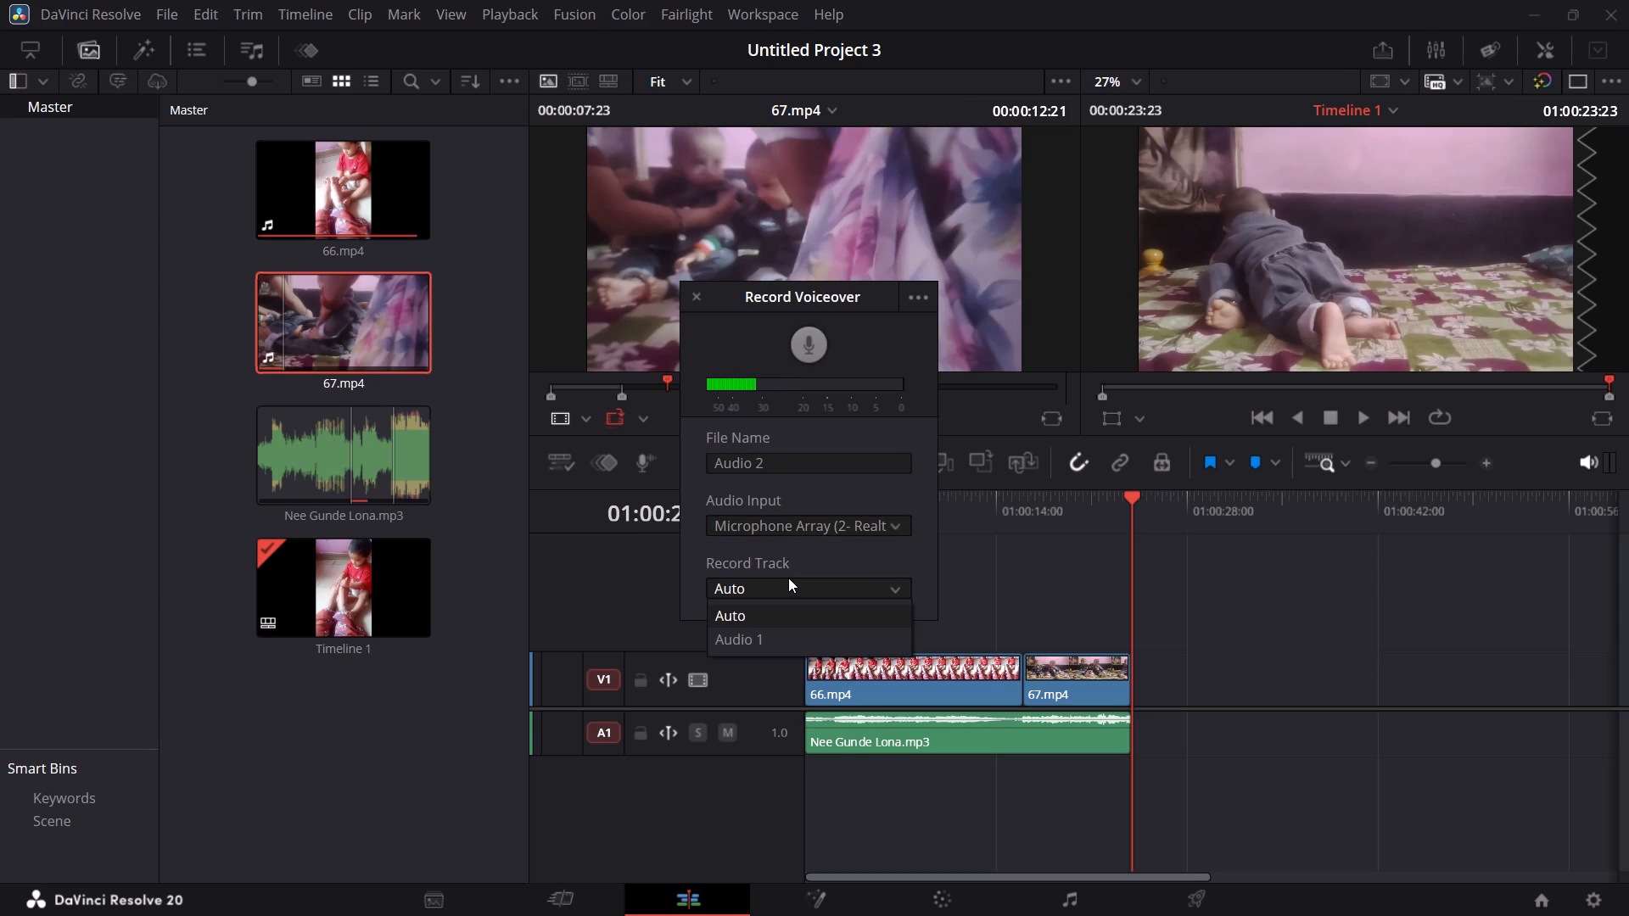
pyautogui.click(818, 586)
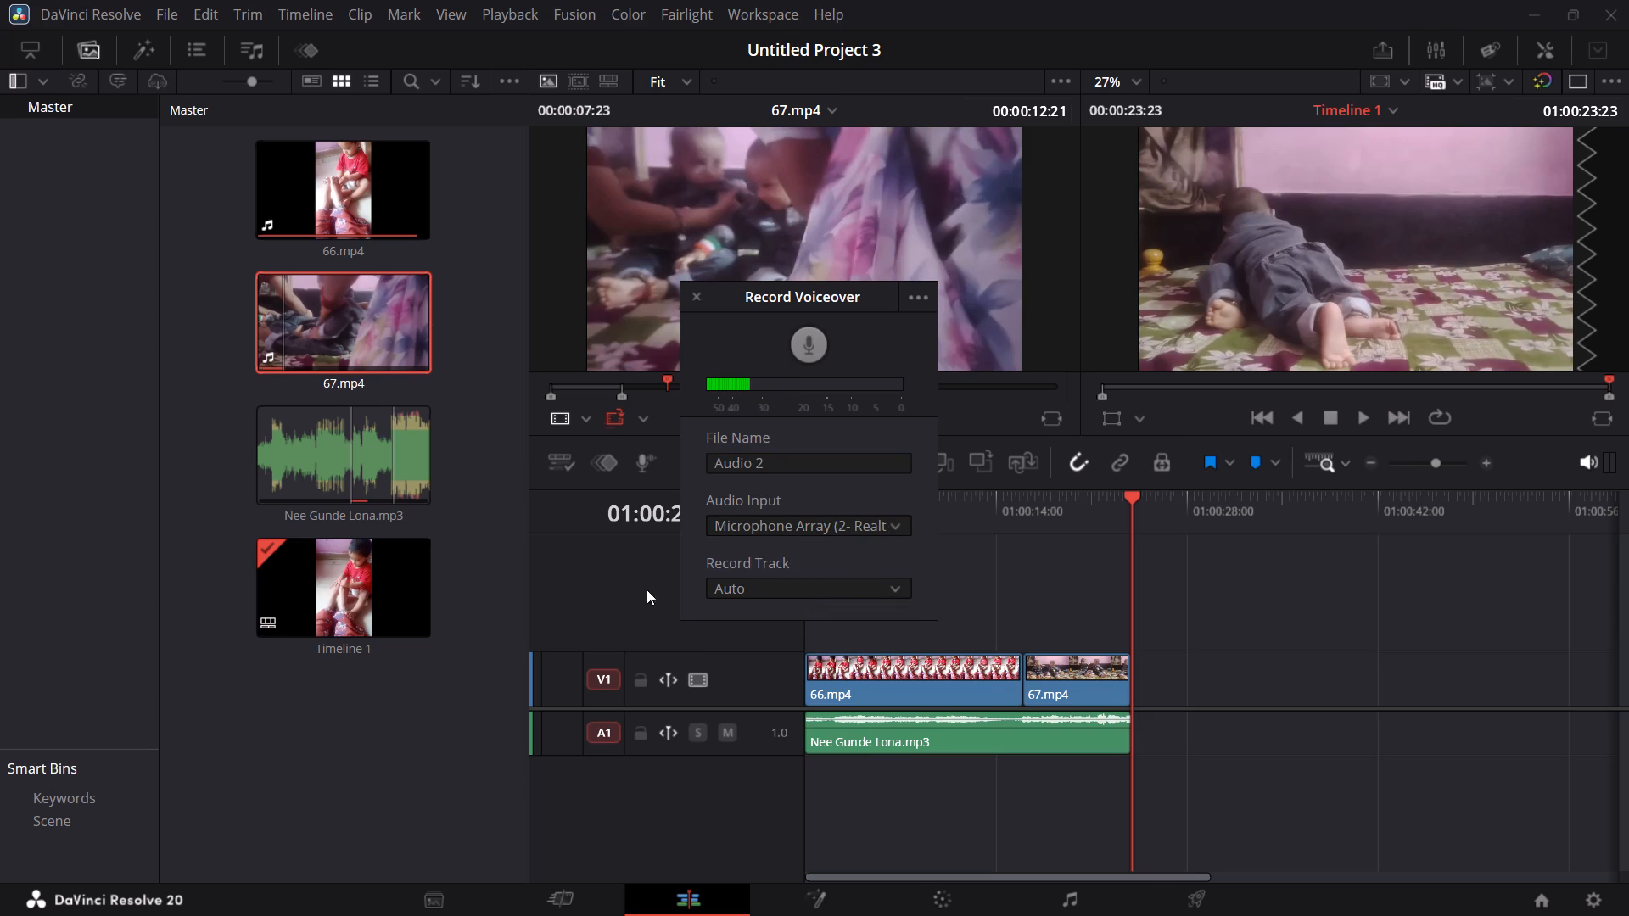
pyautogui.click(635, 578)
pyautogui.click(635, 578)
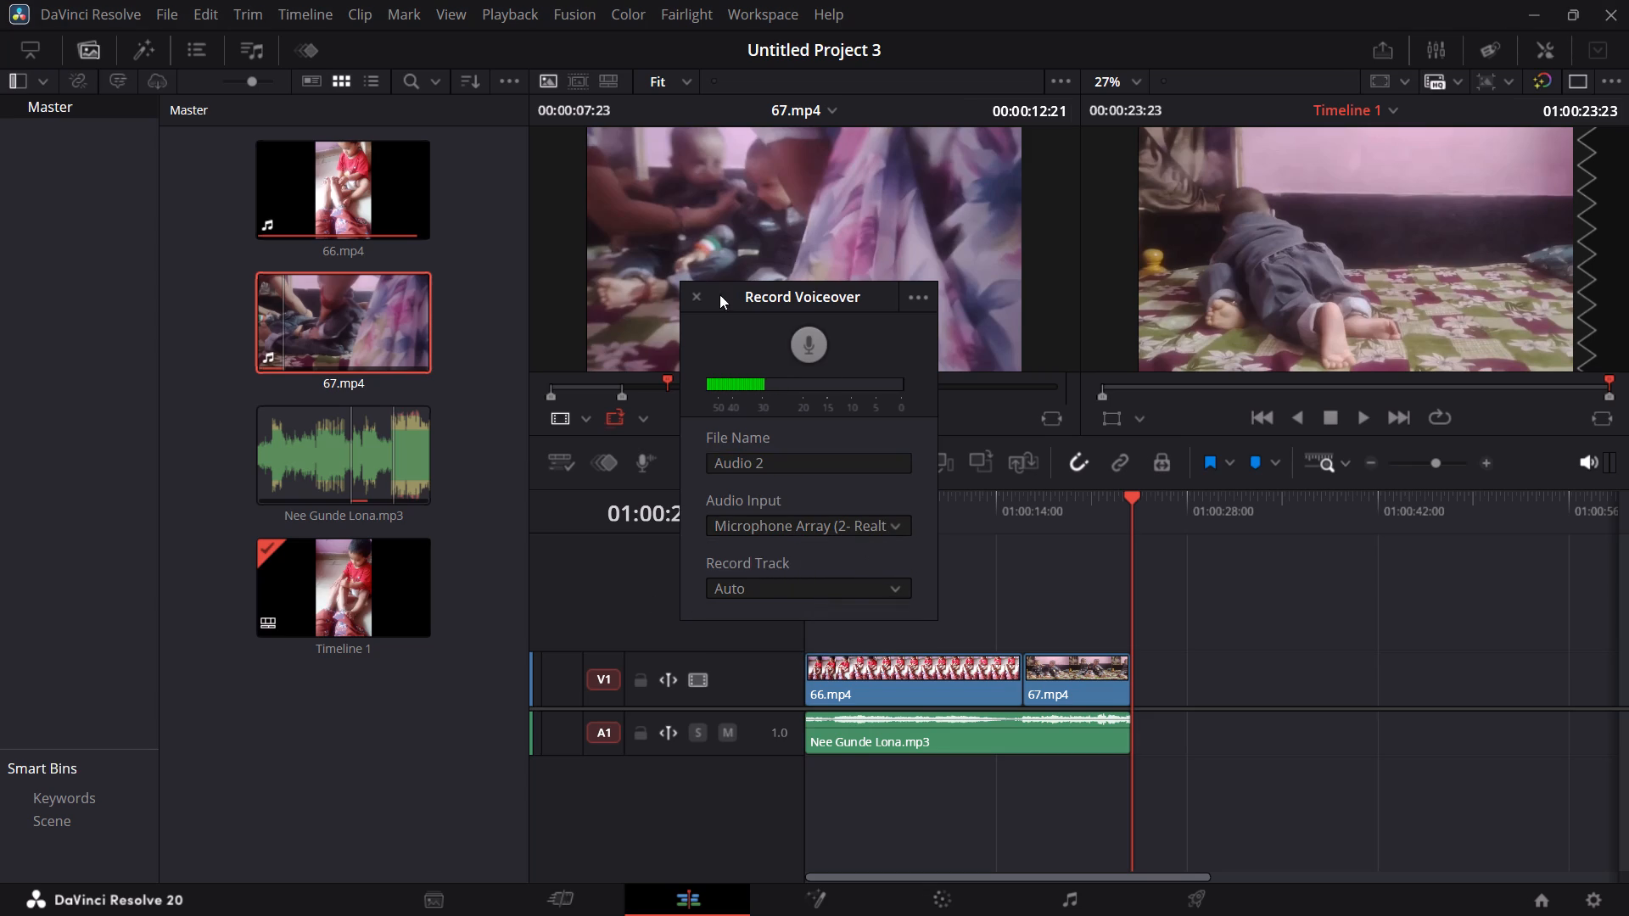
pyautogui.click(701, 293)
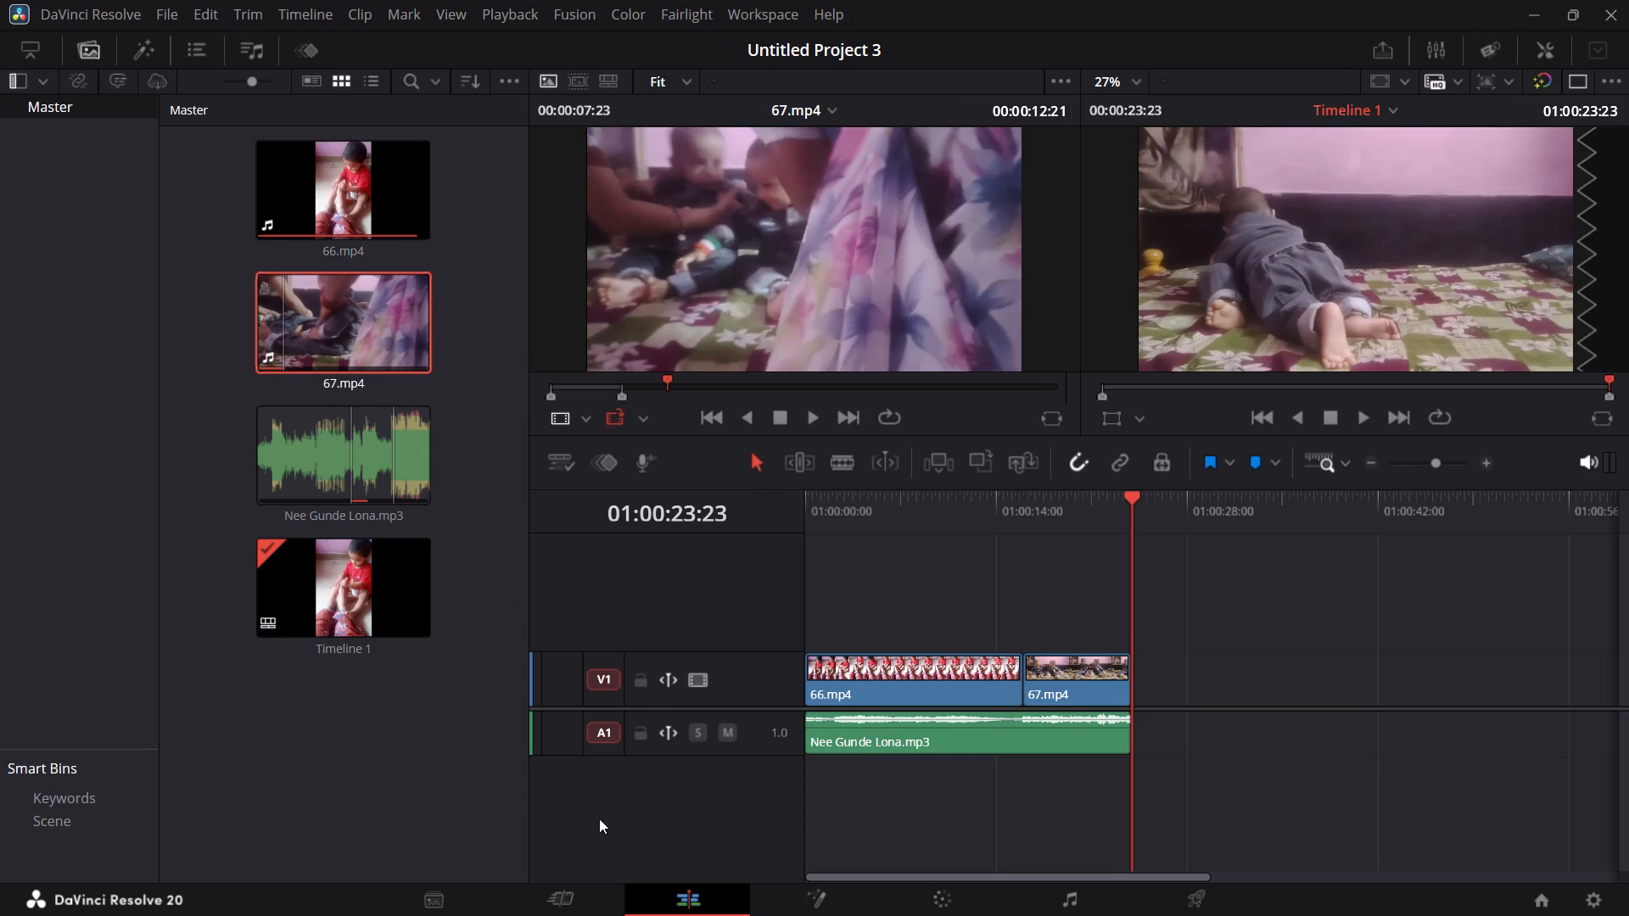
# Switch to the Cut page and look over its timeline options without changing any.
pyautogui.click(565, 891)
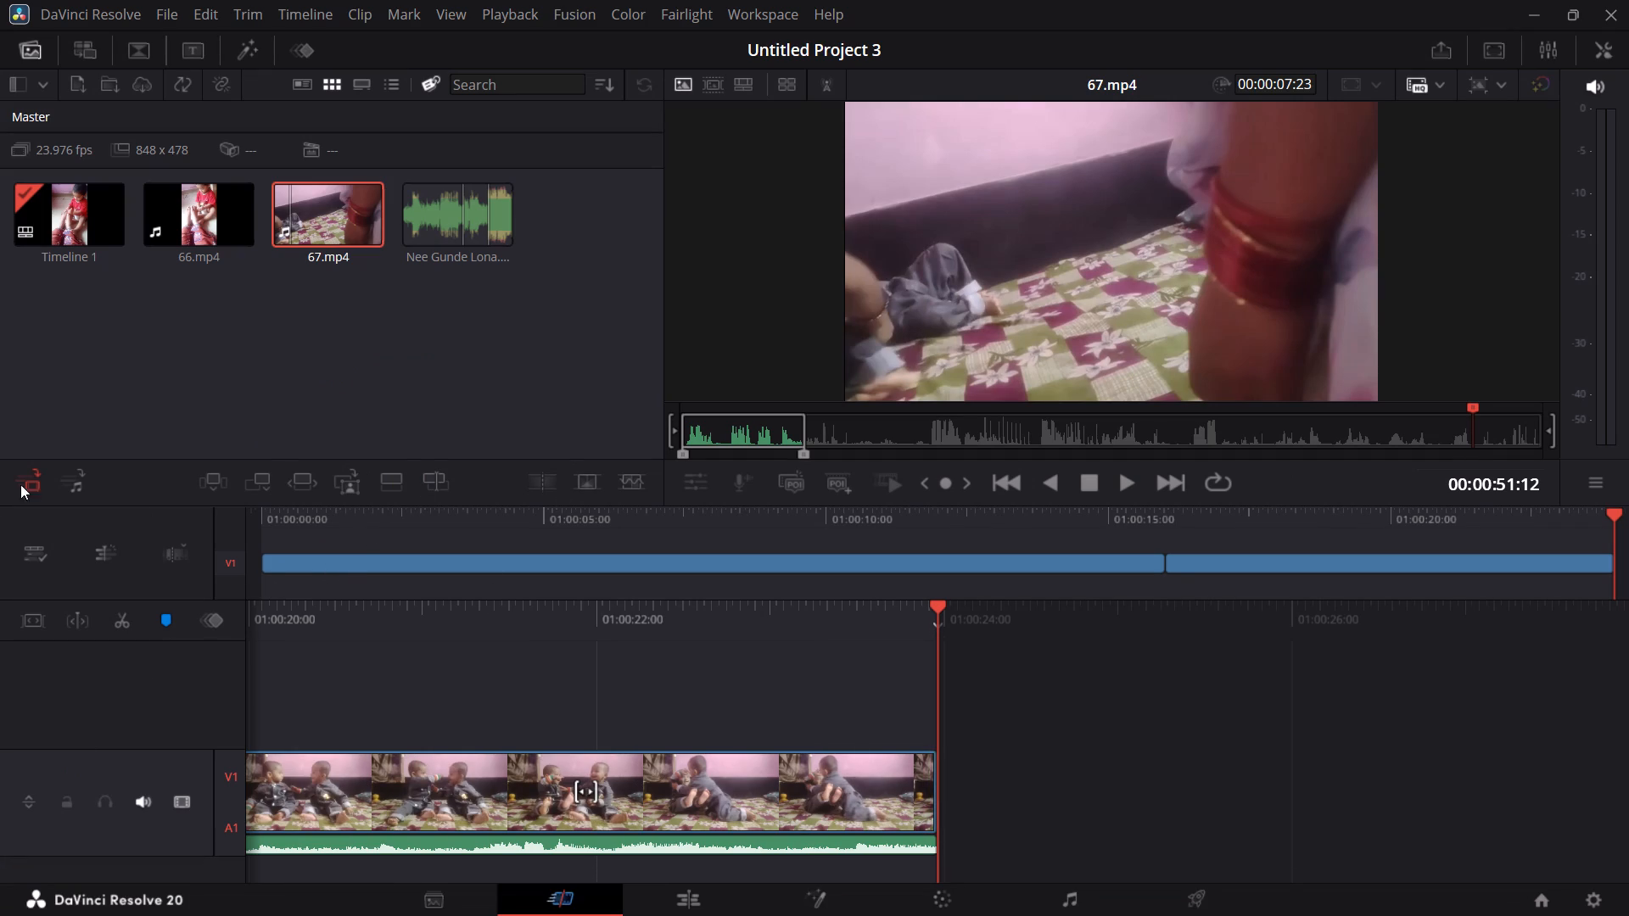
pyautogui.click(32, 559)
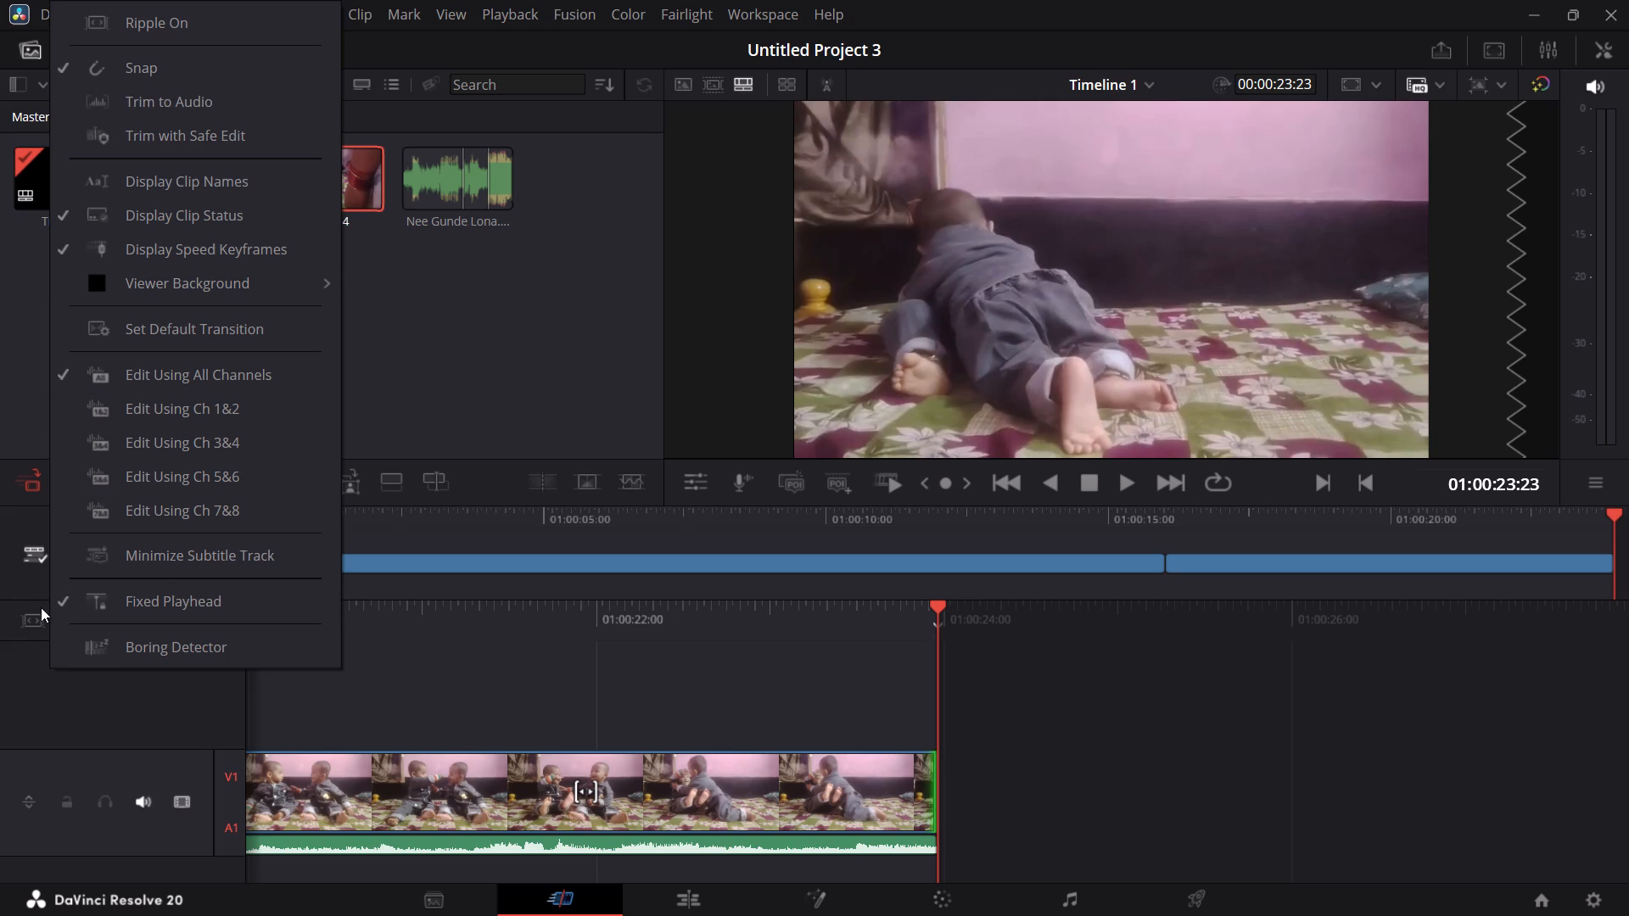
pyautogui.click(14, 522)
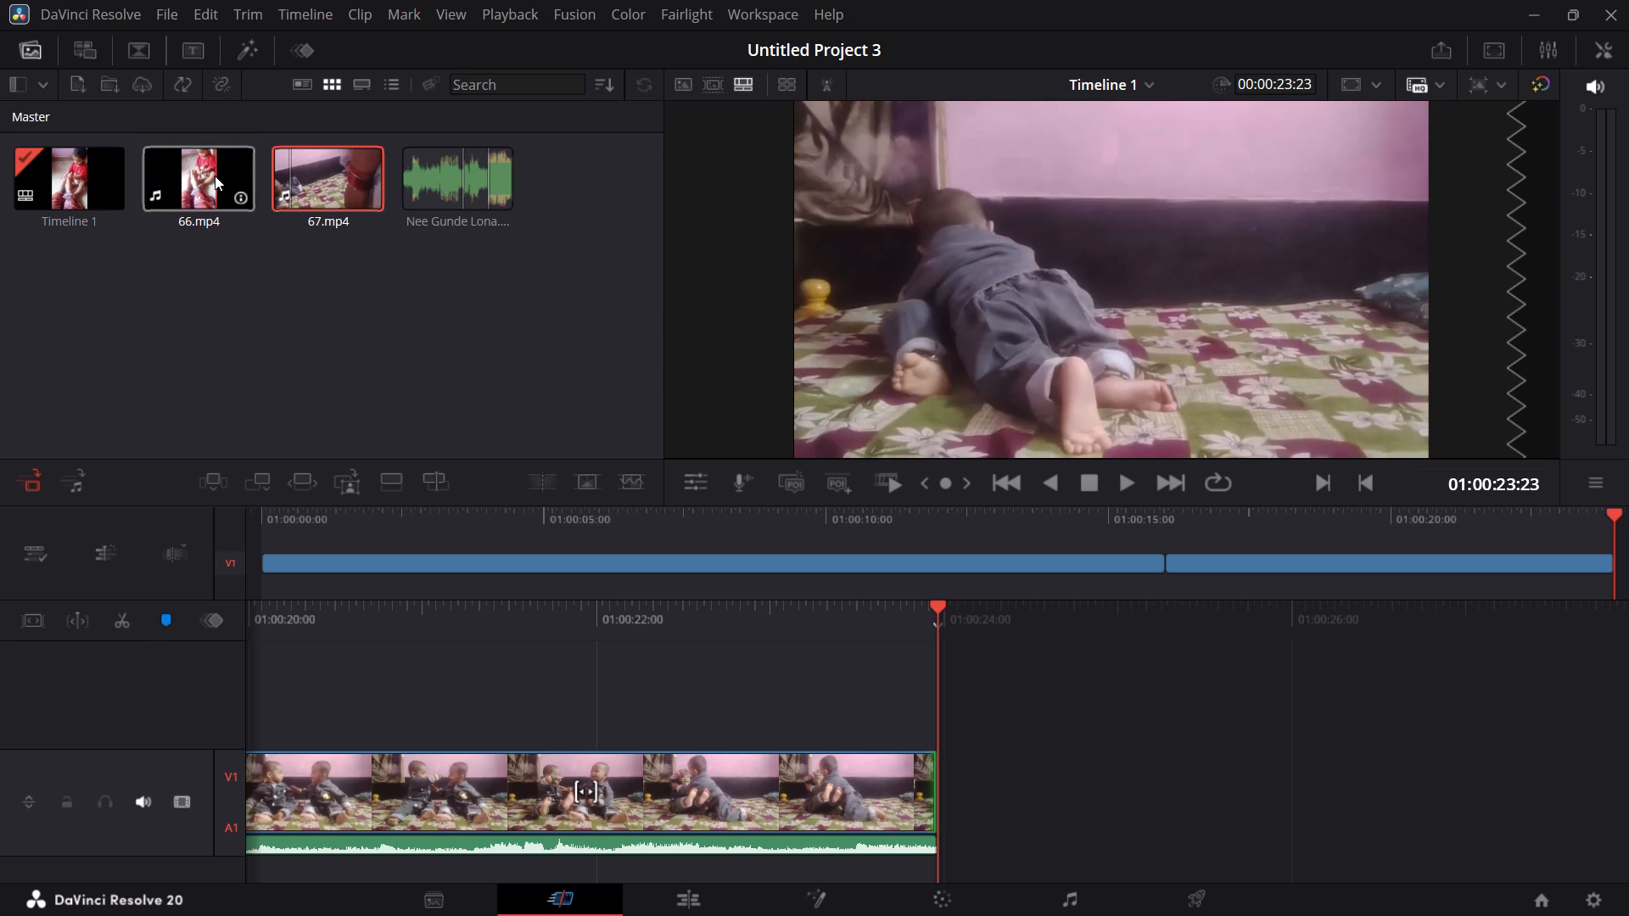
# Open Timeline 1 from the Master bin and show it in the source clip viewer.
pyautogui.doubleClick(90, 172)
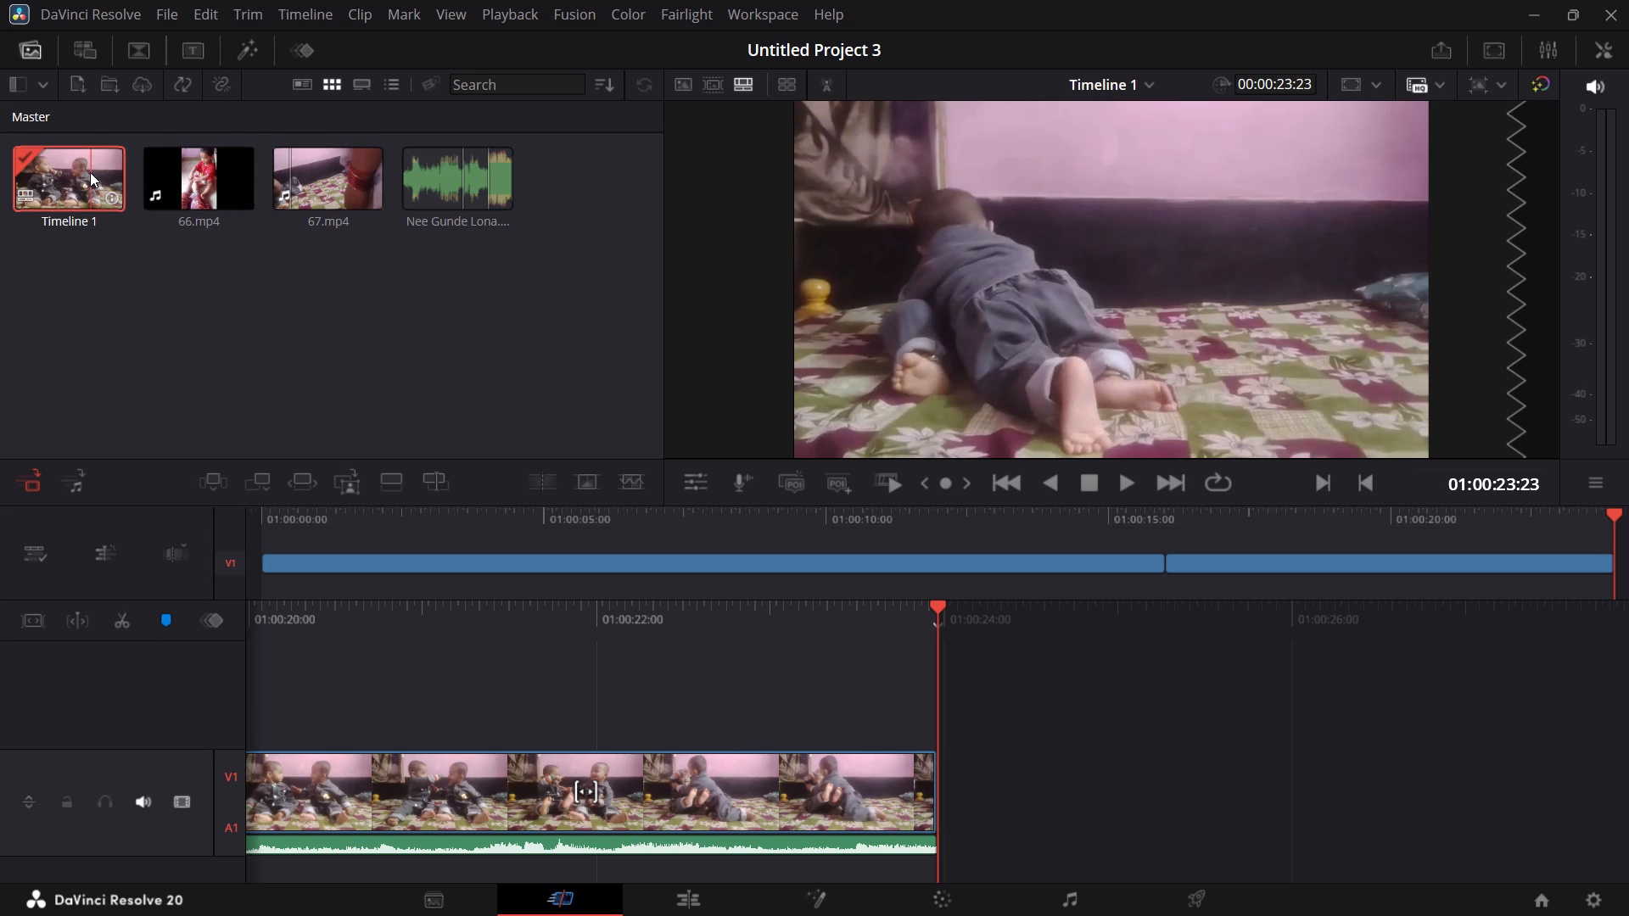
pyautogui.doubleClick(92, 191)
pyautogui.click(979, 359)
pyautogui.click(1119, 486)
pyautogui.click(1280, 411)
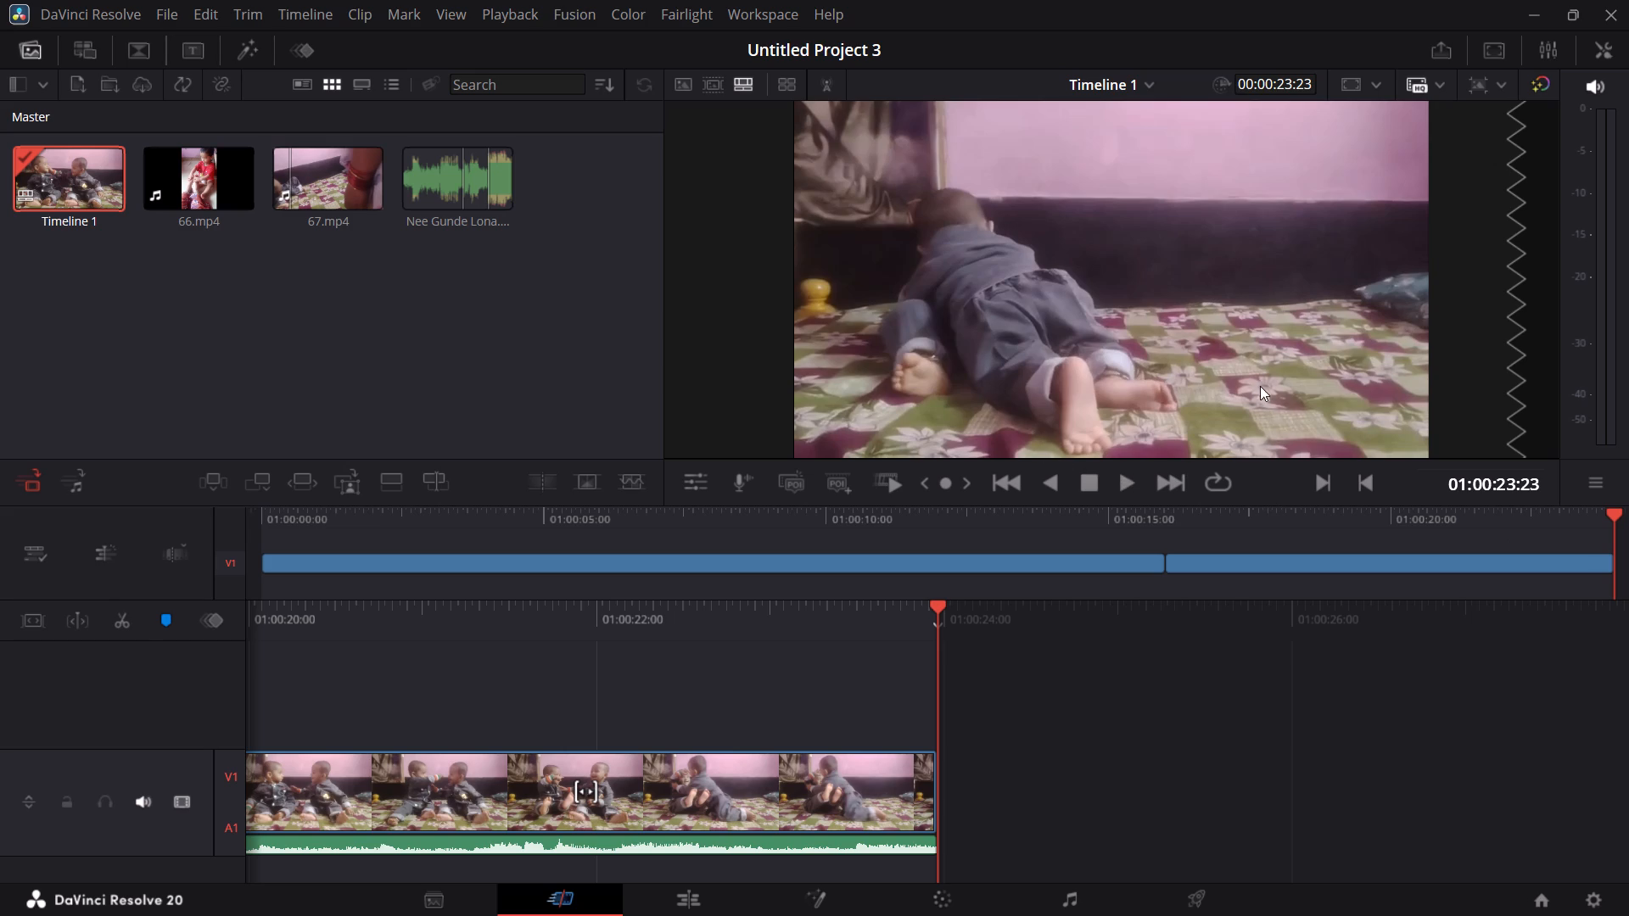
pyautogui.click(1258, 385)
pyautogui.click(690, 80)
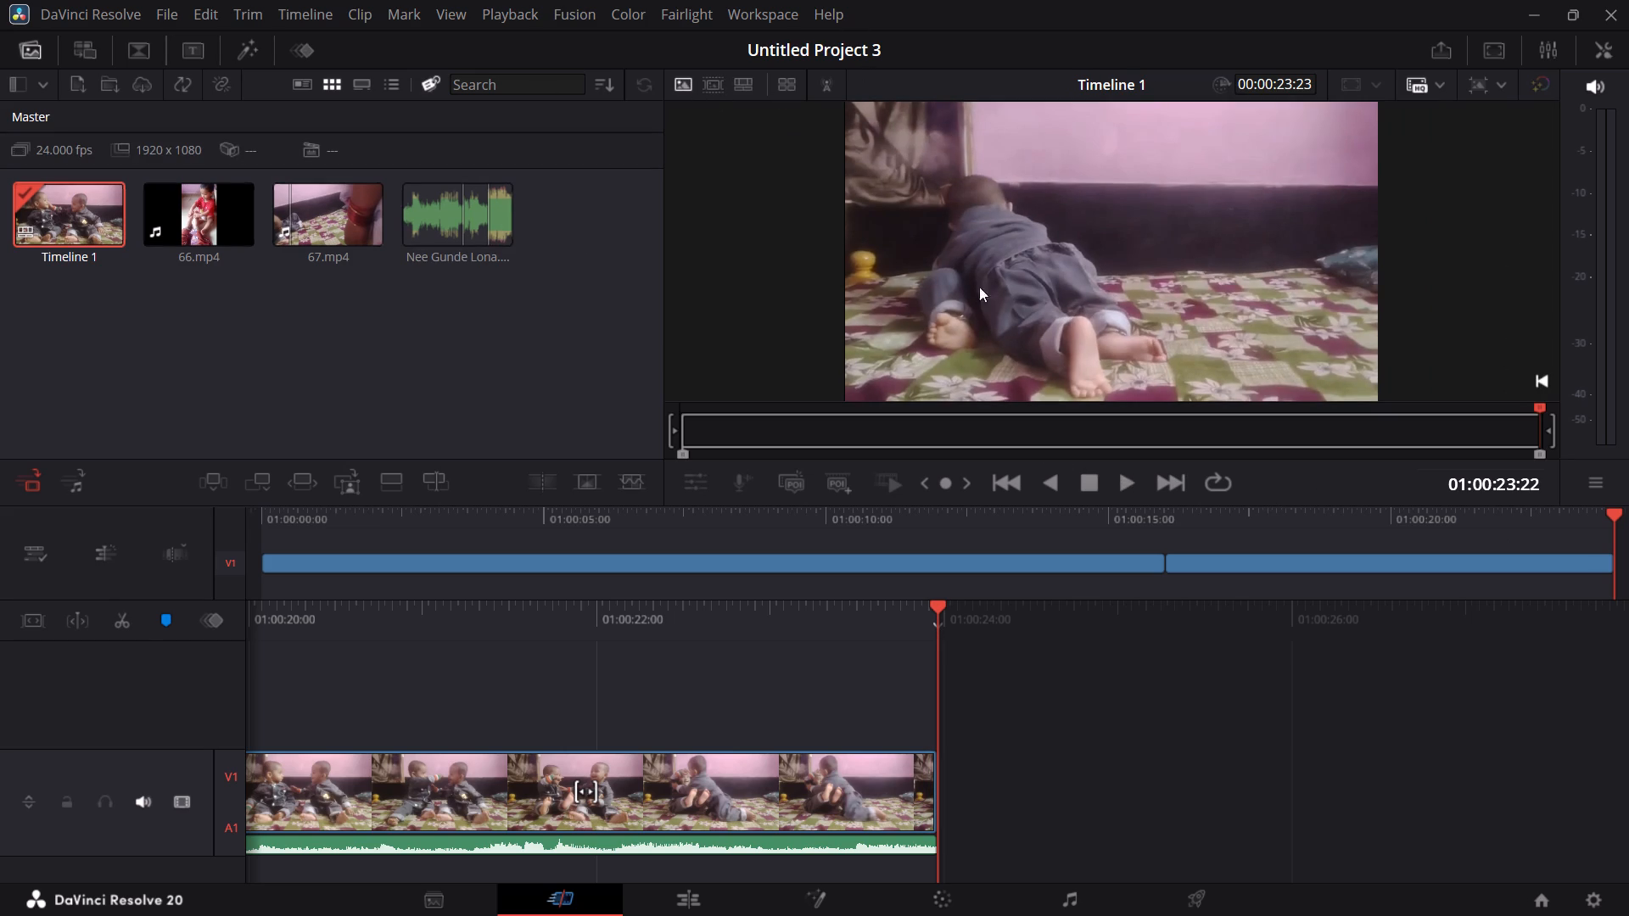
# Move the source viewer playhead back to the start of Timeline 1 and reopen Timeline 1 in the timeline viewer.
pyautogui.moveTo(1543, 405); pyautogui.dragTo(610, 427)
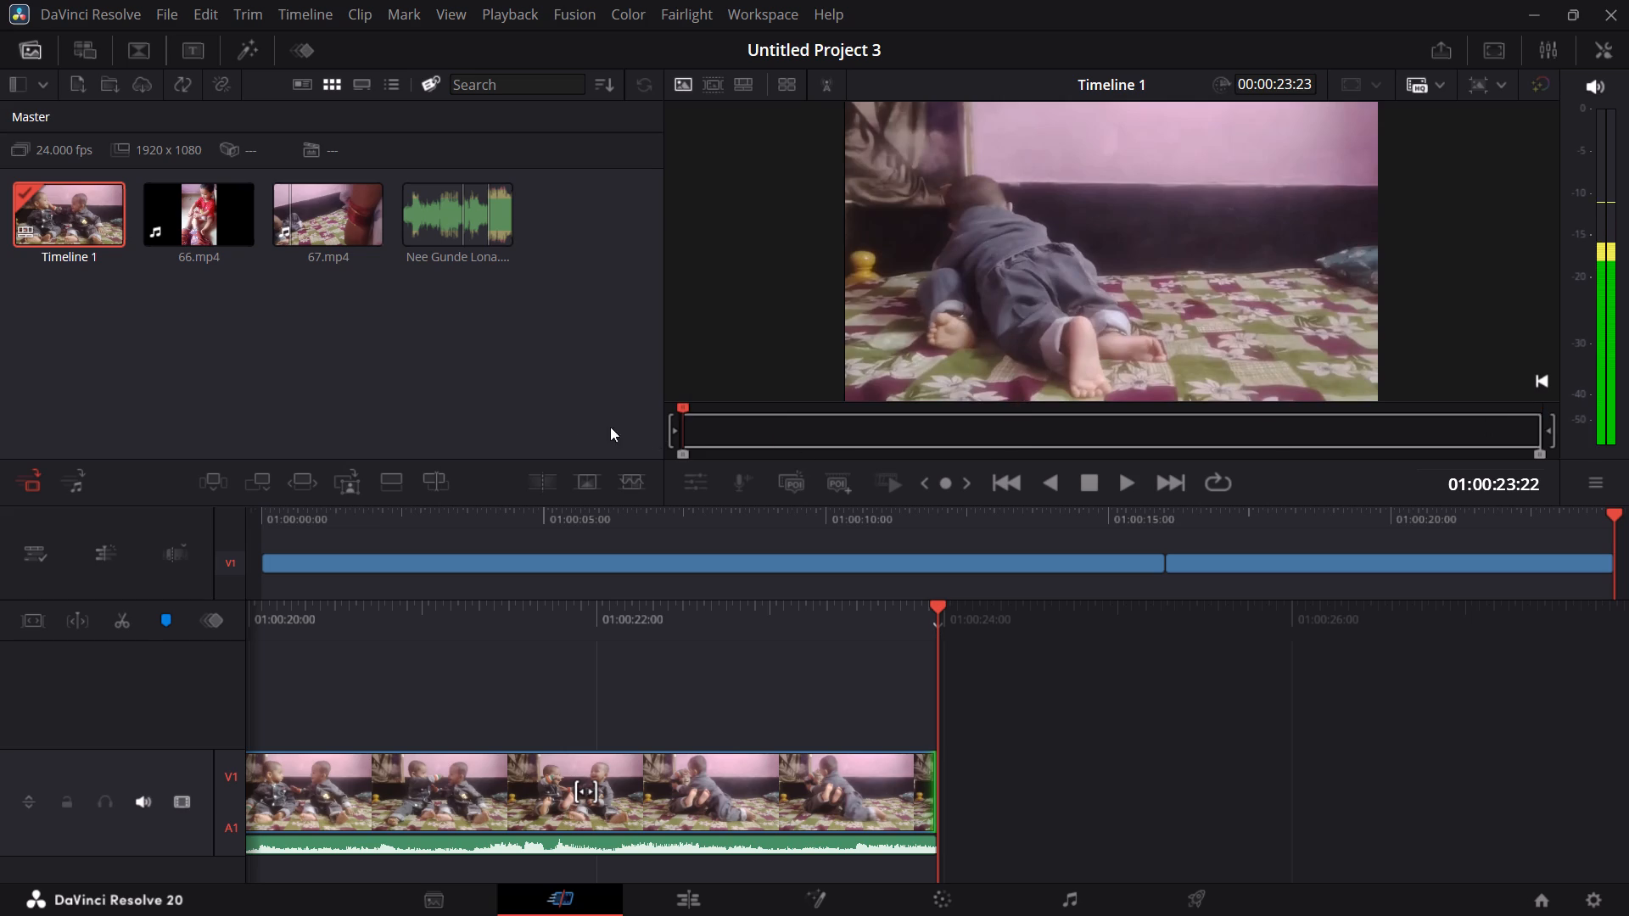
pyautogui.moveTo(610, 427); pyautogui.dragTo(569, 416)
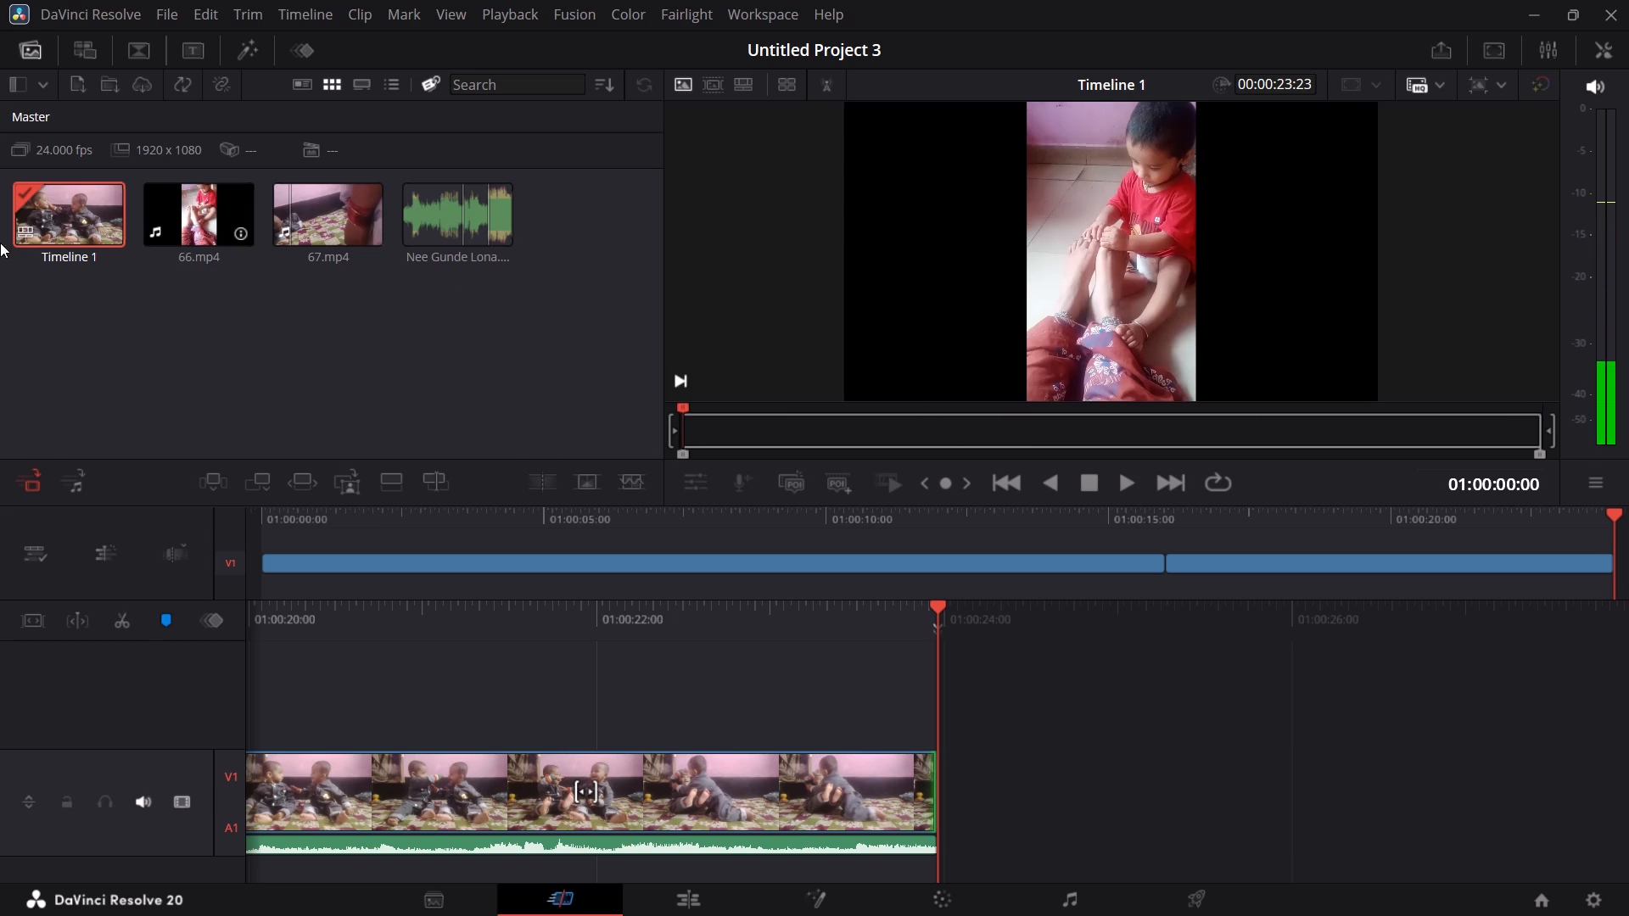
pyautogui.doubleClick(75, 219)
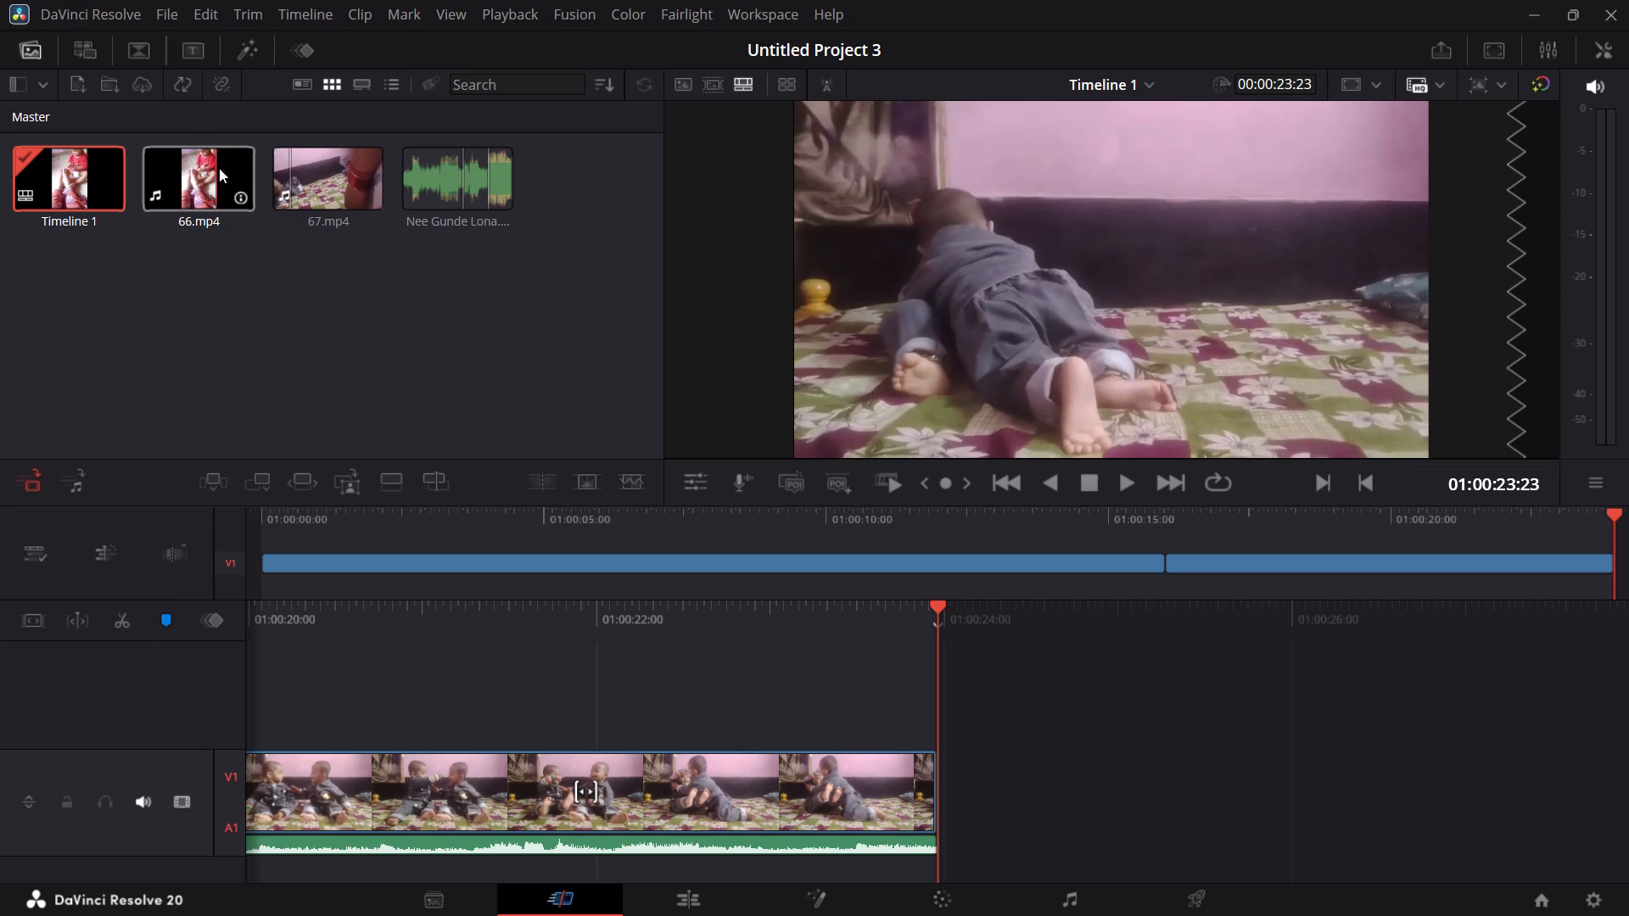
# Play Nee Gunde Lona.mp3 from its beginning in the source viewer and mark an out point to keep the opening 00:00:23:16.
pyautogui.doubleClick(436, 186)
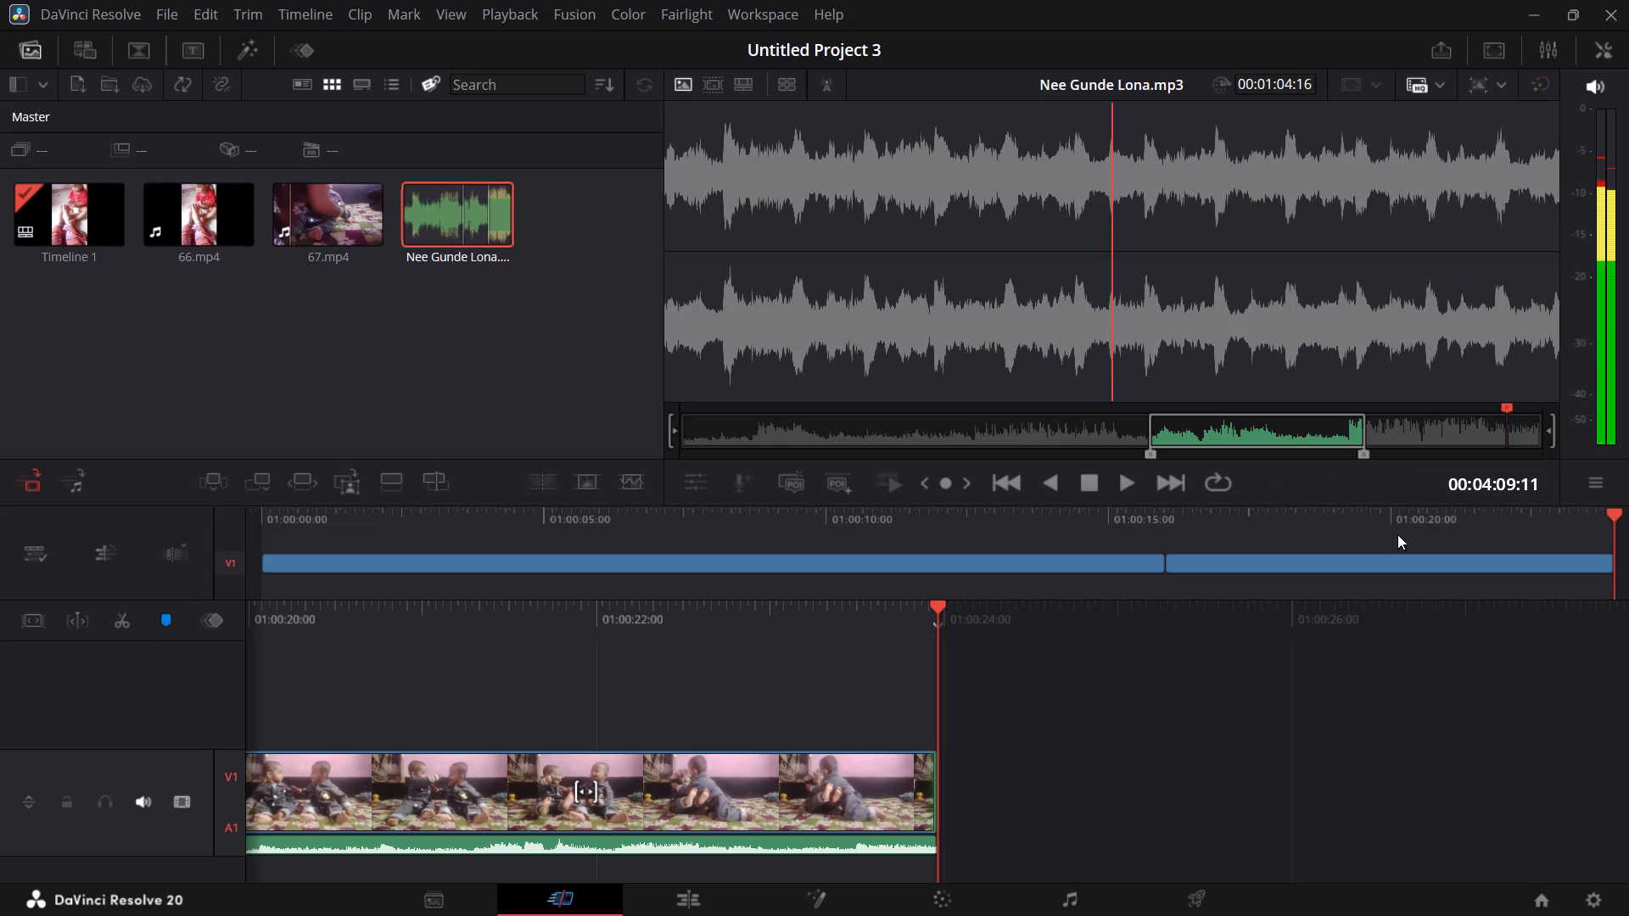
pyautogui.moveTo(1509, 403); pyautogui.dragTo(703, 454)
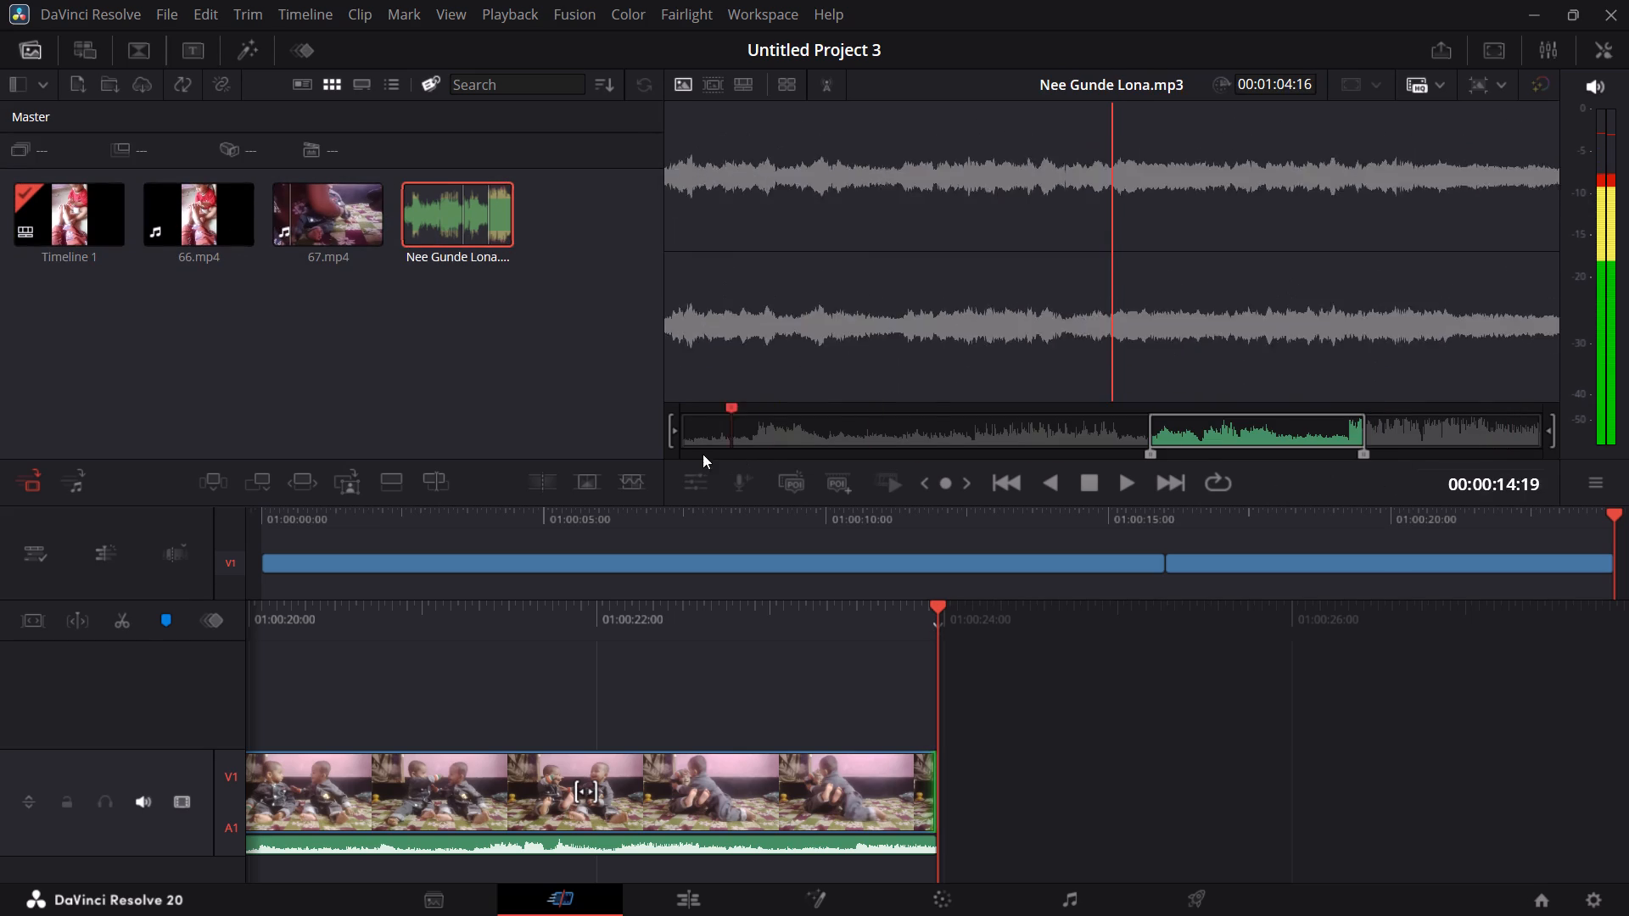
pyautogui.moveTo(703, 454); pyautogui.dragTo(639, 436)
pyautogui.click(1132, 489)
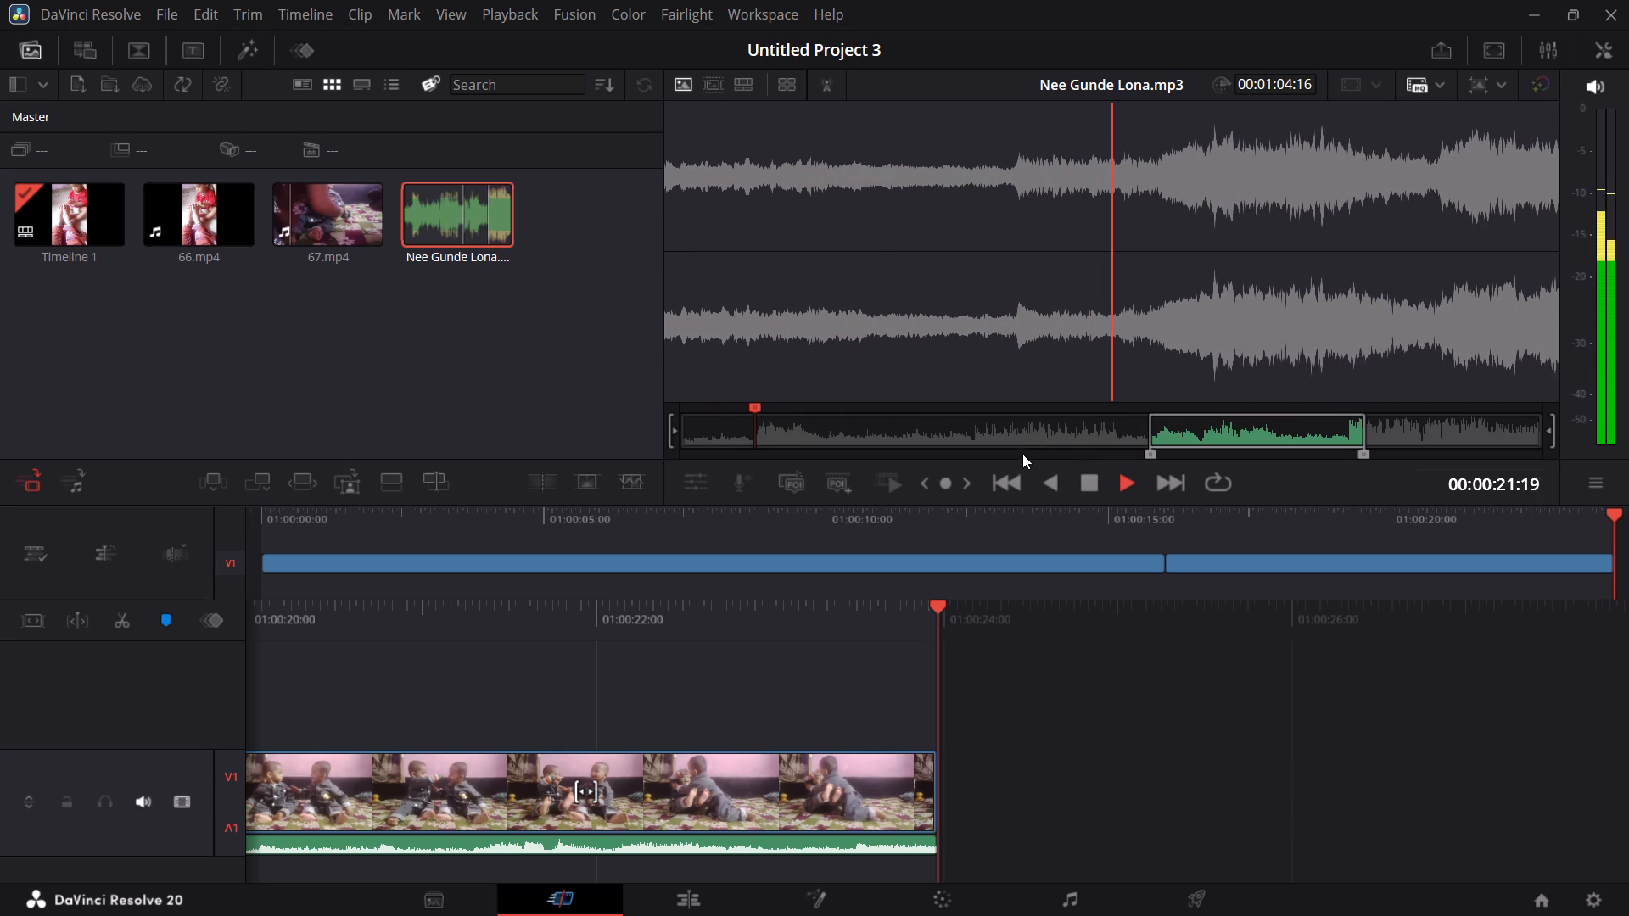
pyautogui.press('o')
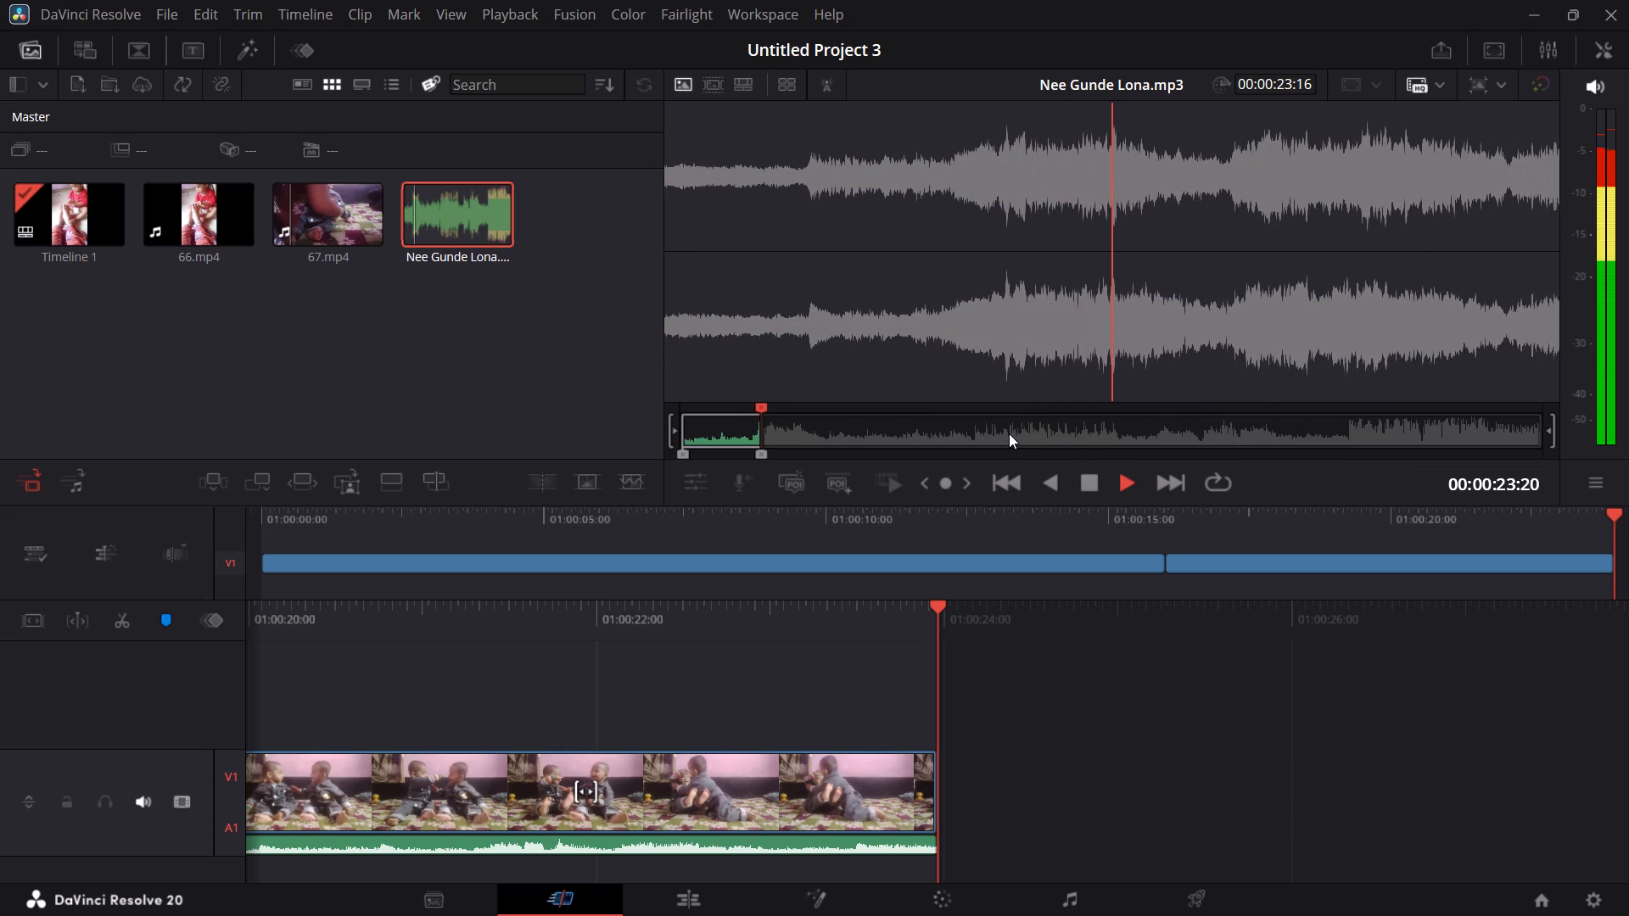
pyautogui.click(1089, 492)
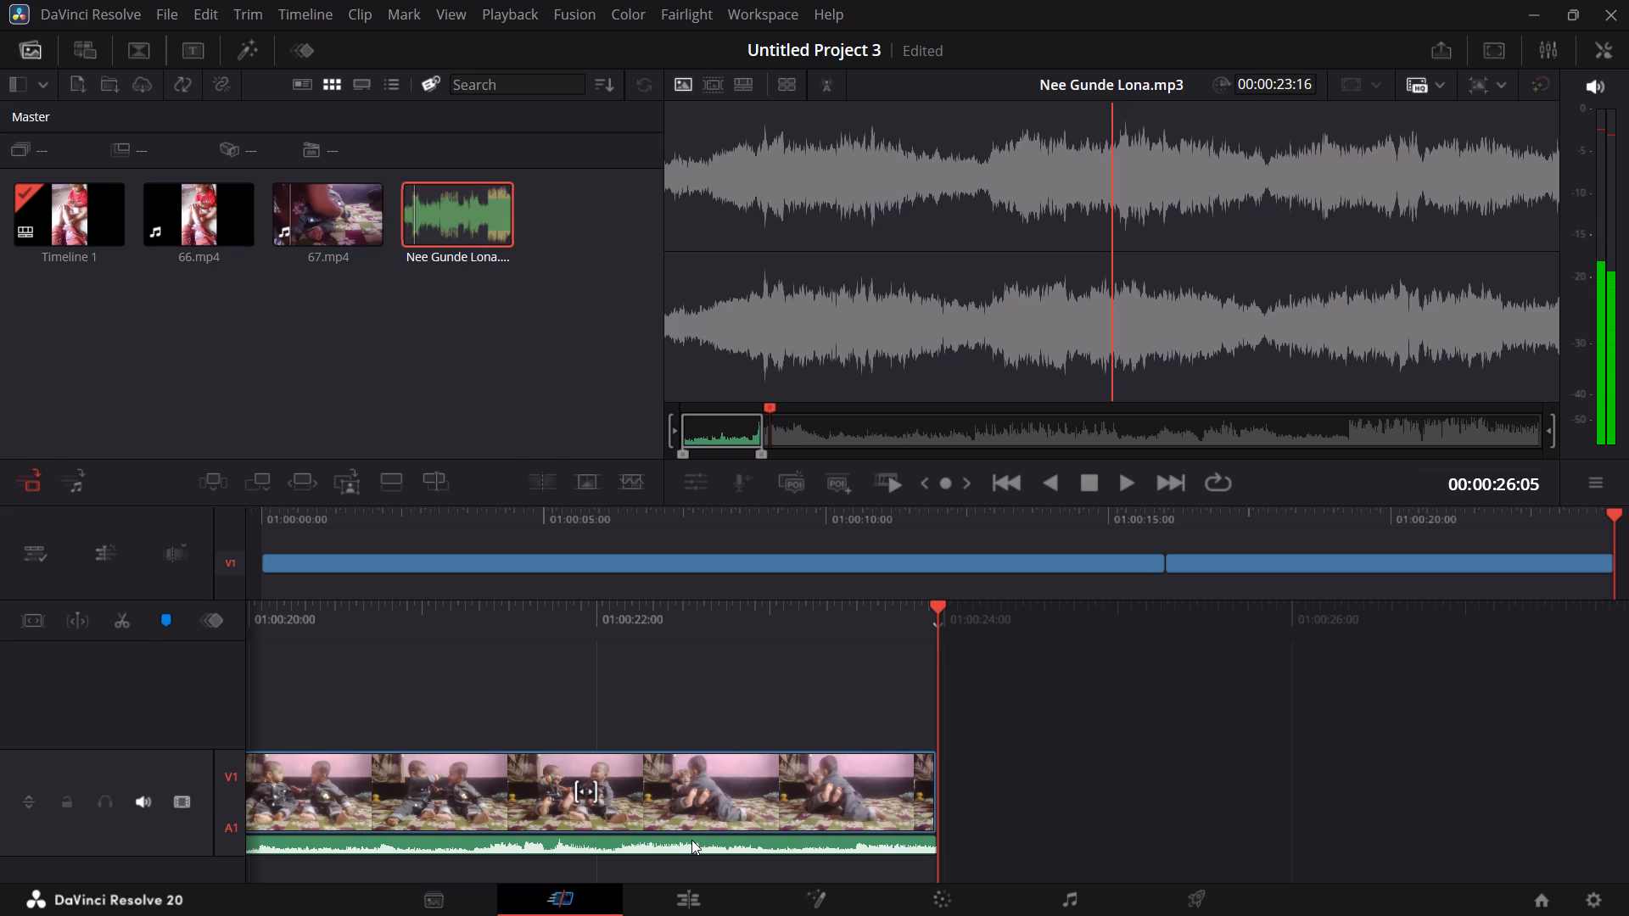
# Cut the existing song clip from audio track A1 on Timeline 1.
pyautogui.click(691, 840)
pyautogui.rightClick(691, 840)
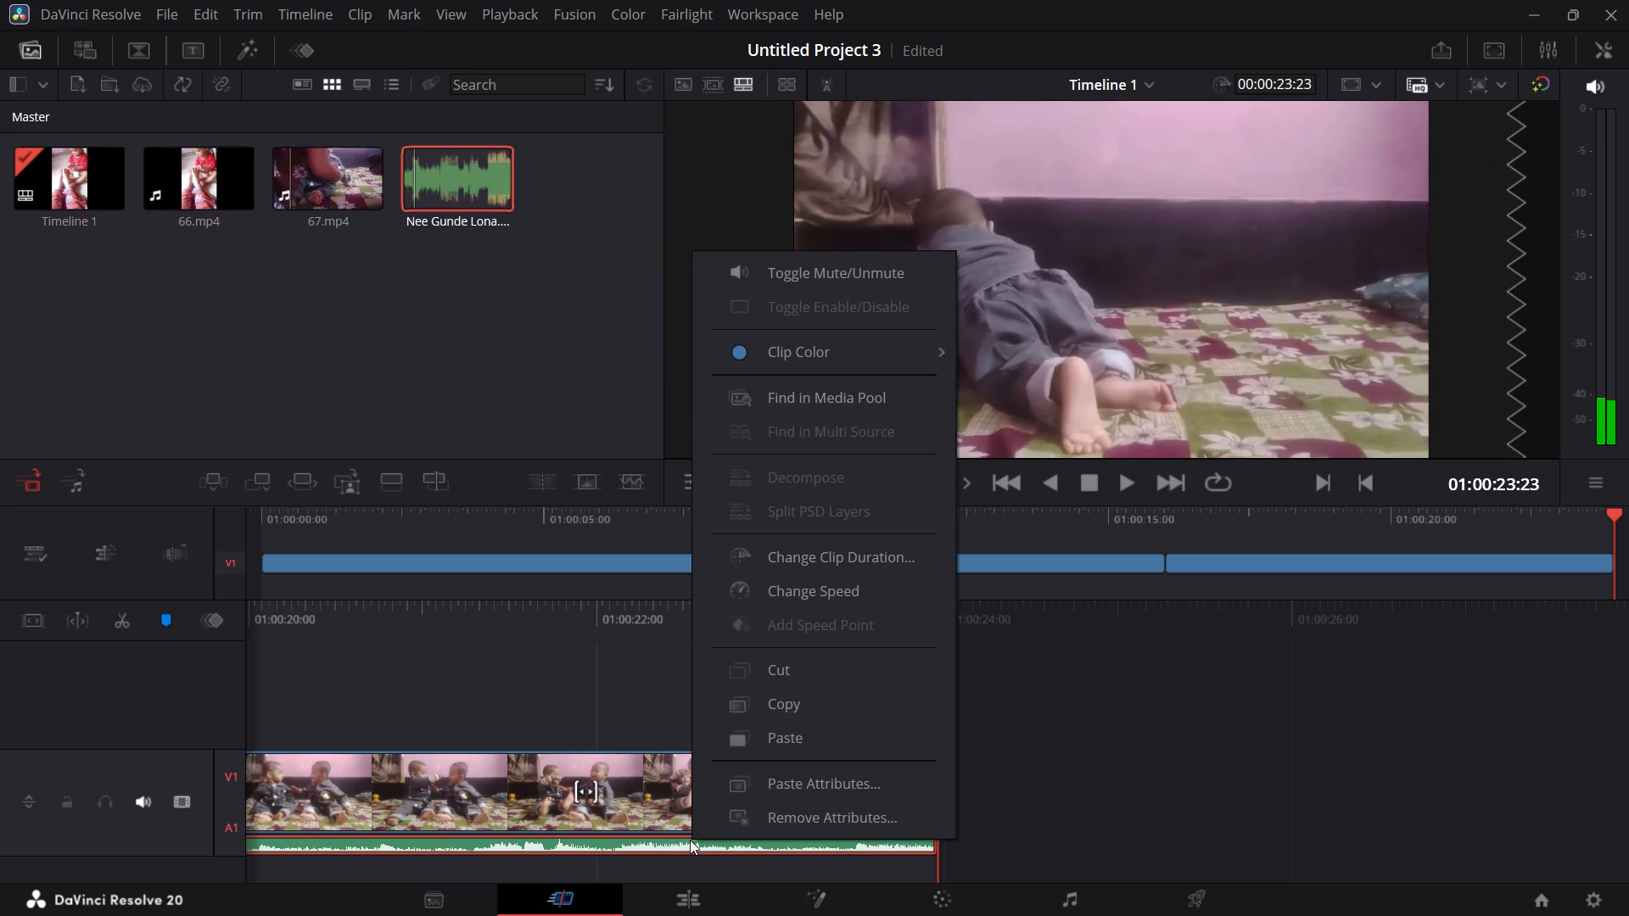
pyautogui.click(785, 673)
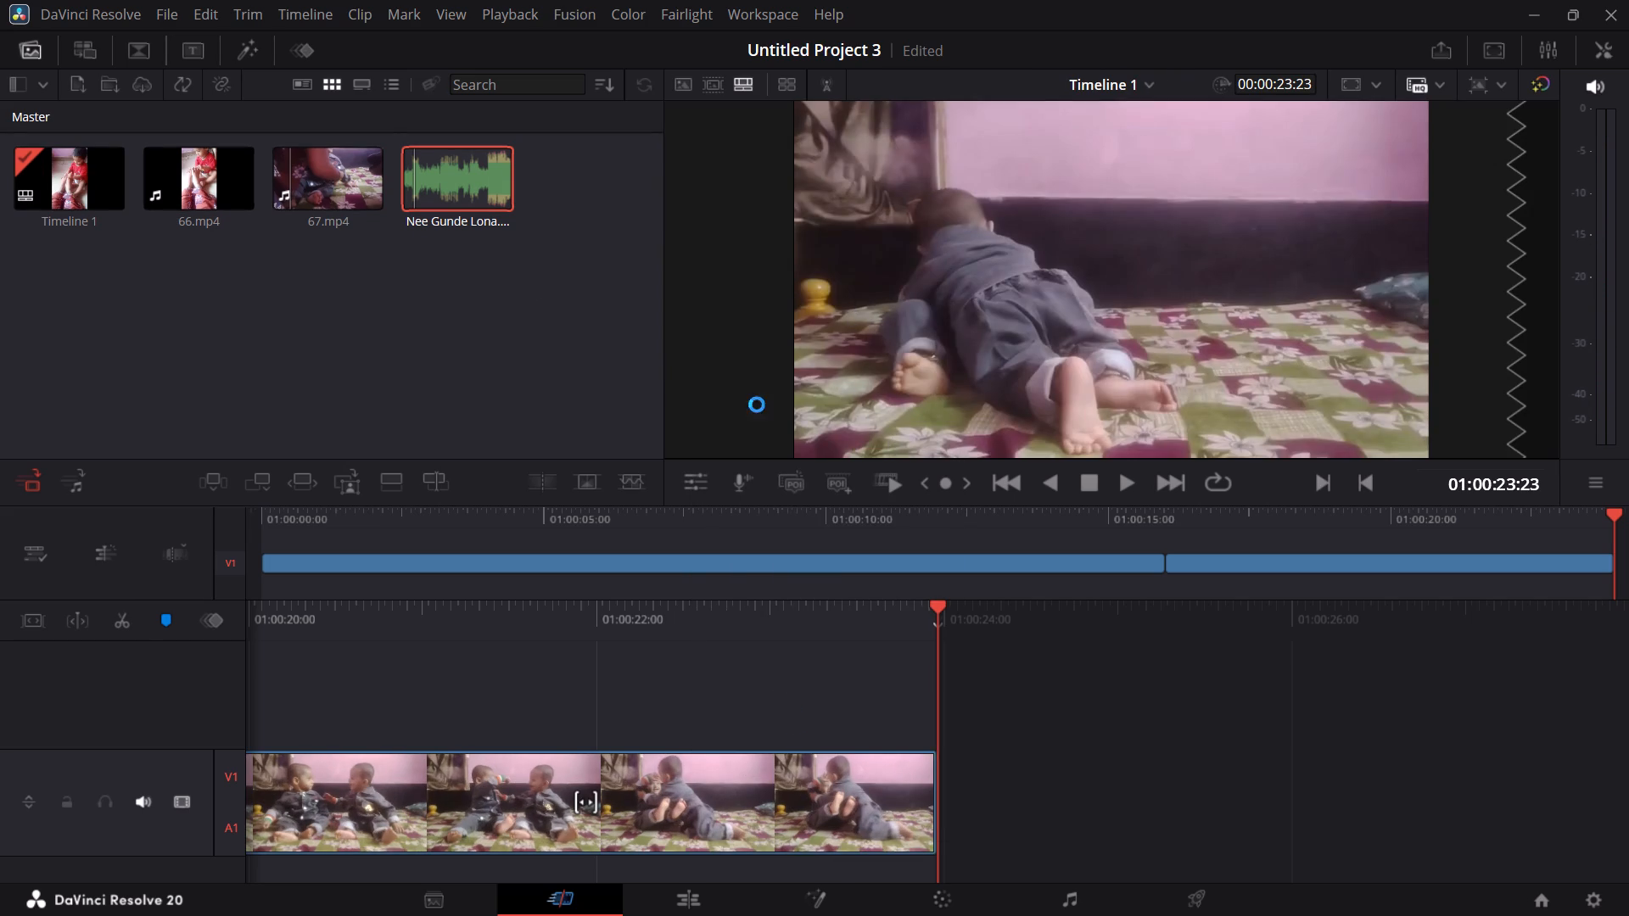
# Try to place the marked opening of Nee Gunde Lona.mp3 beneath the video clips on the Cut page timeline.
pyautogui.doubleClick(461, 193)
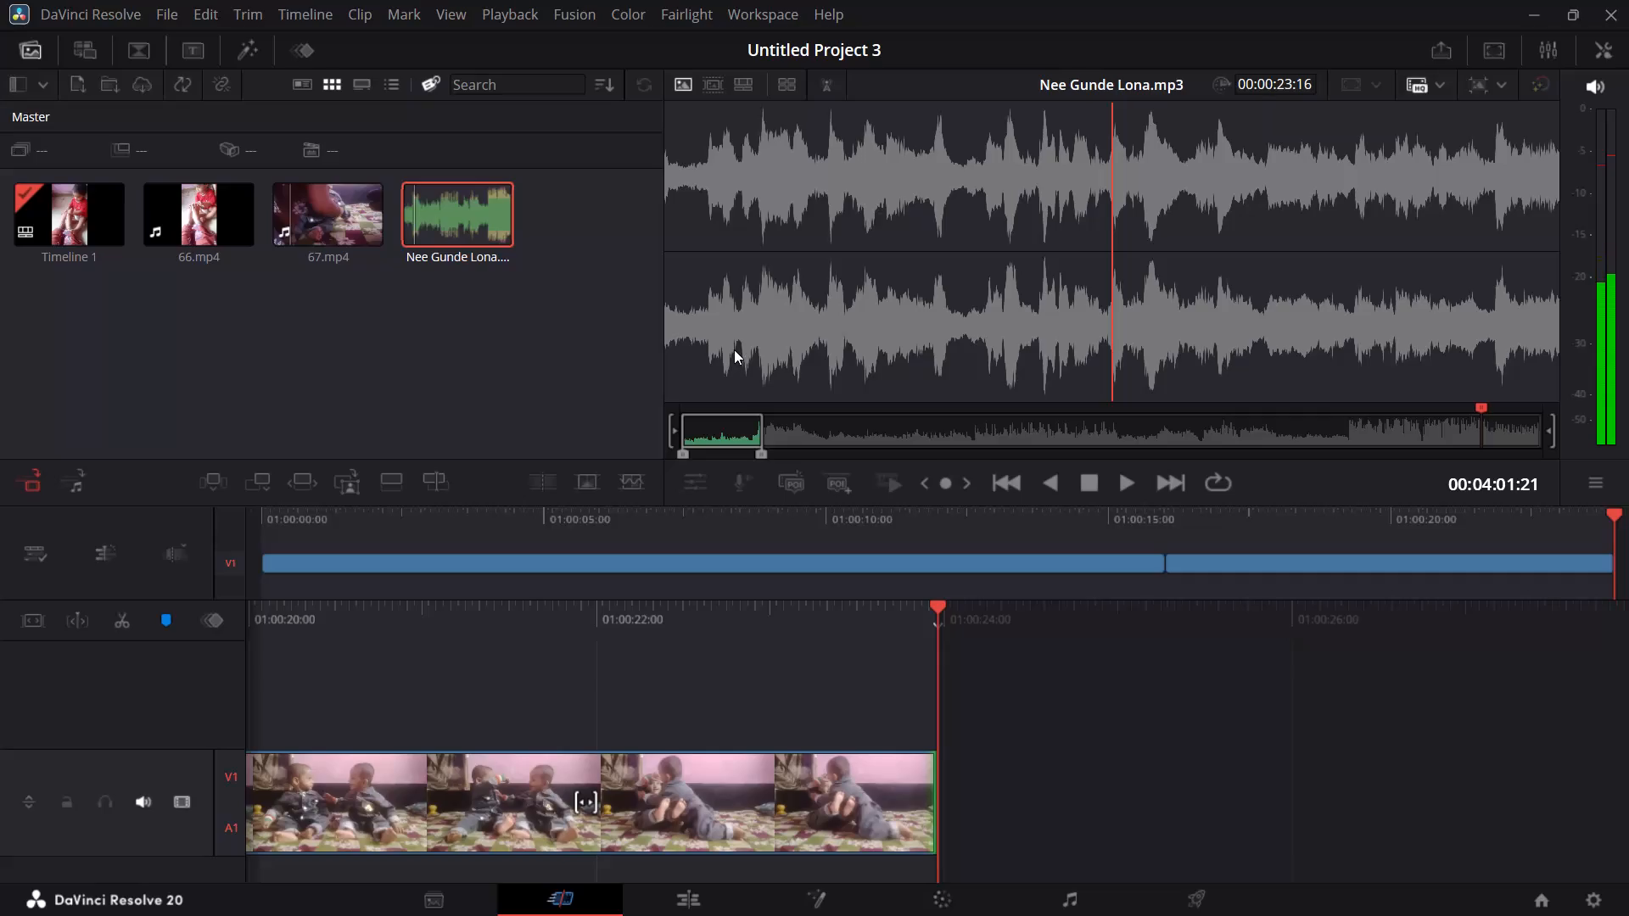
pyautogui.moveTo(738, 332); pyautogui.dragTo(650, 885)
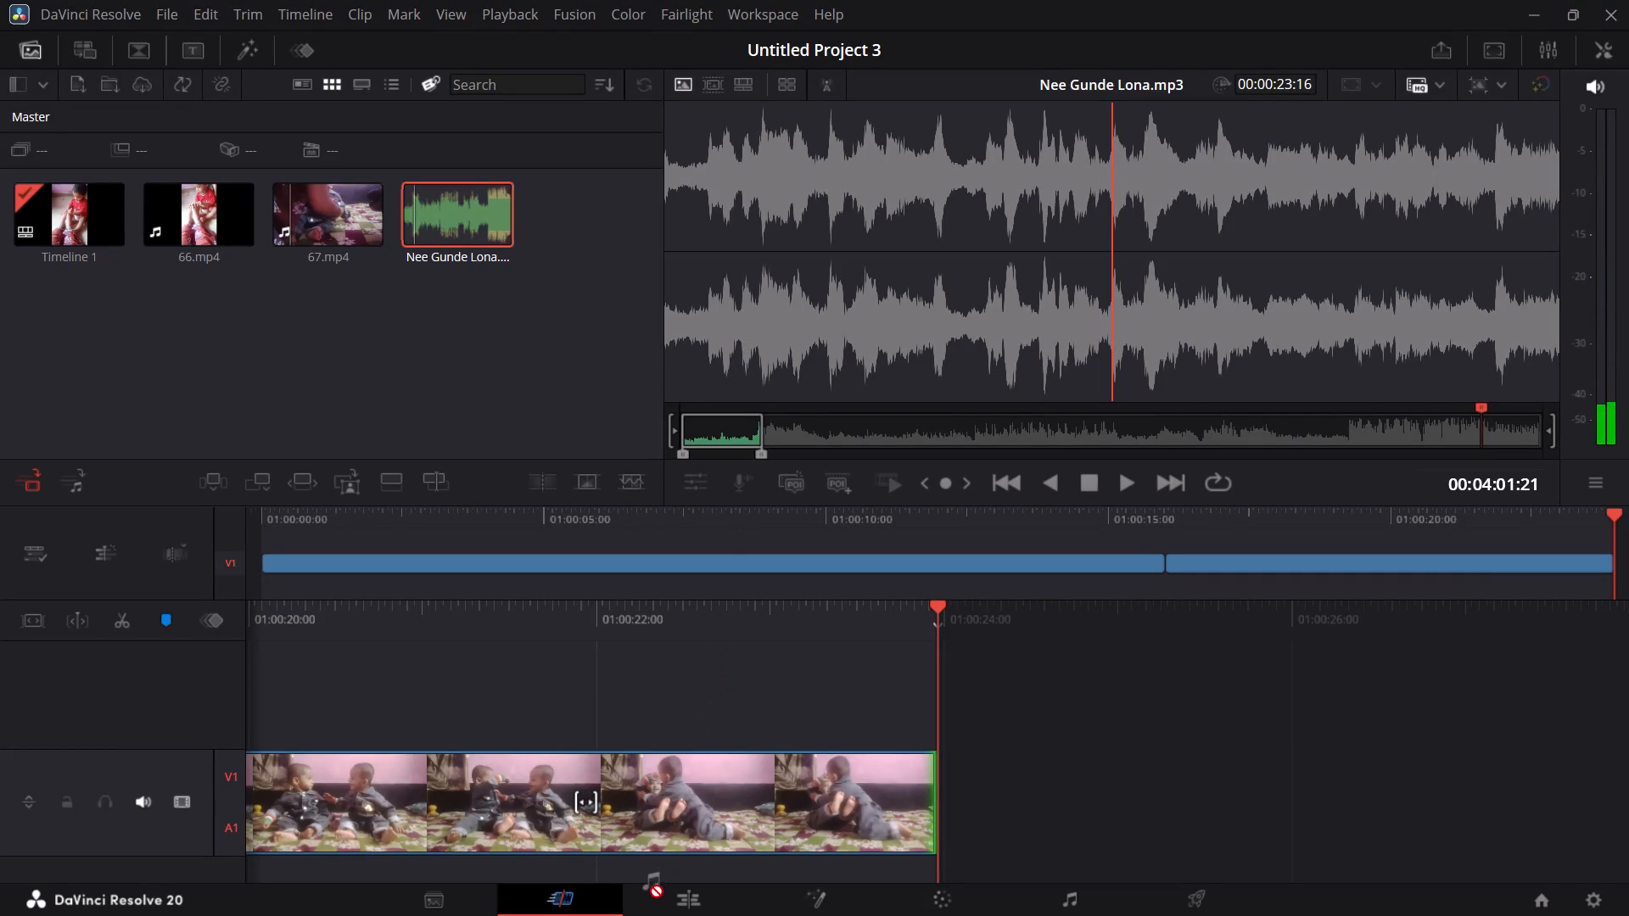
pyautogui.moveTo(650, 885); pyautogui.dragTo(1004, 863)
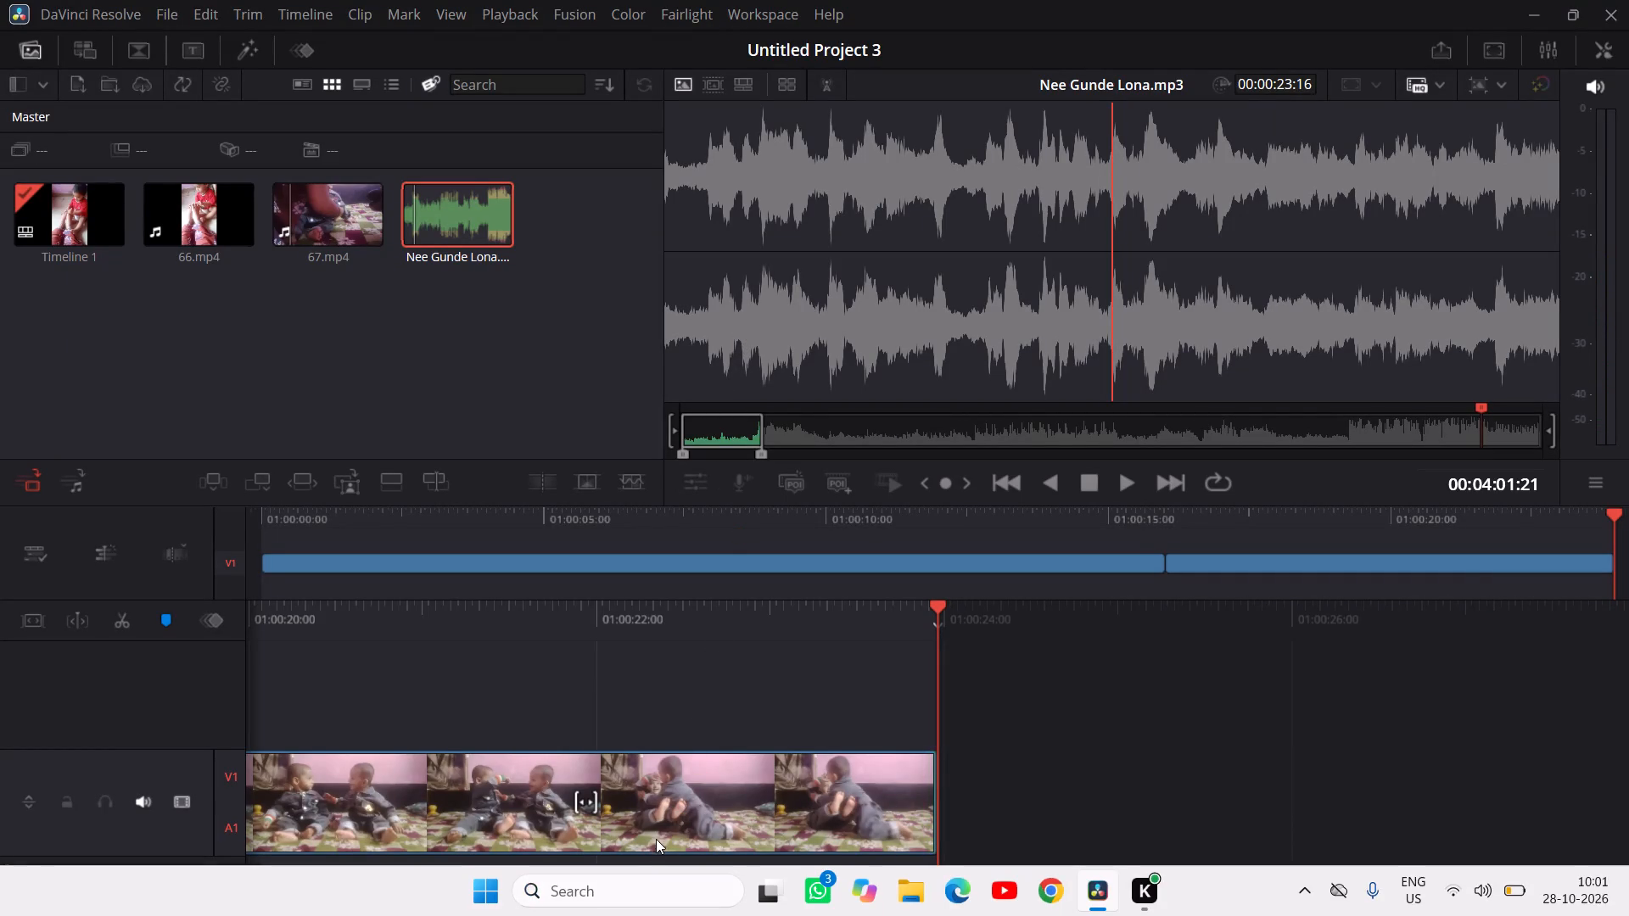
# Switch to the Edit page and open Nee Gunde Lona.mp3 in the source viewer.
pyautogui.click(664, 897)
pyautogui.click(677, 900)
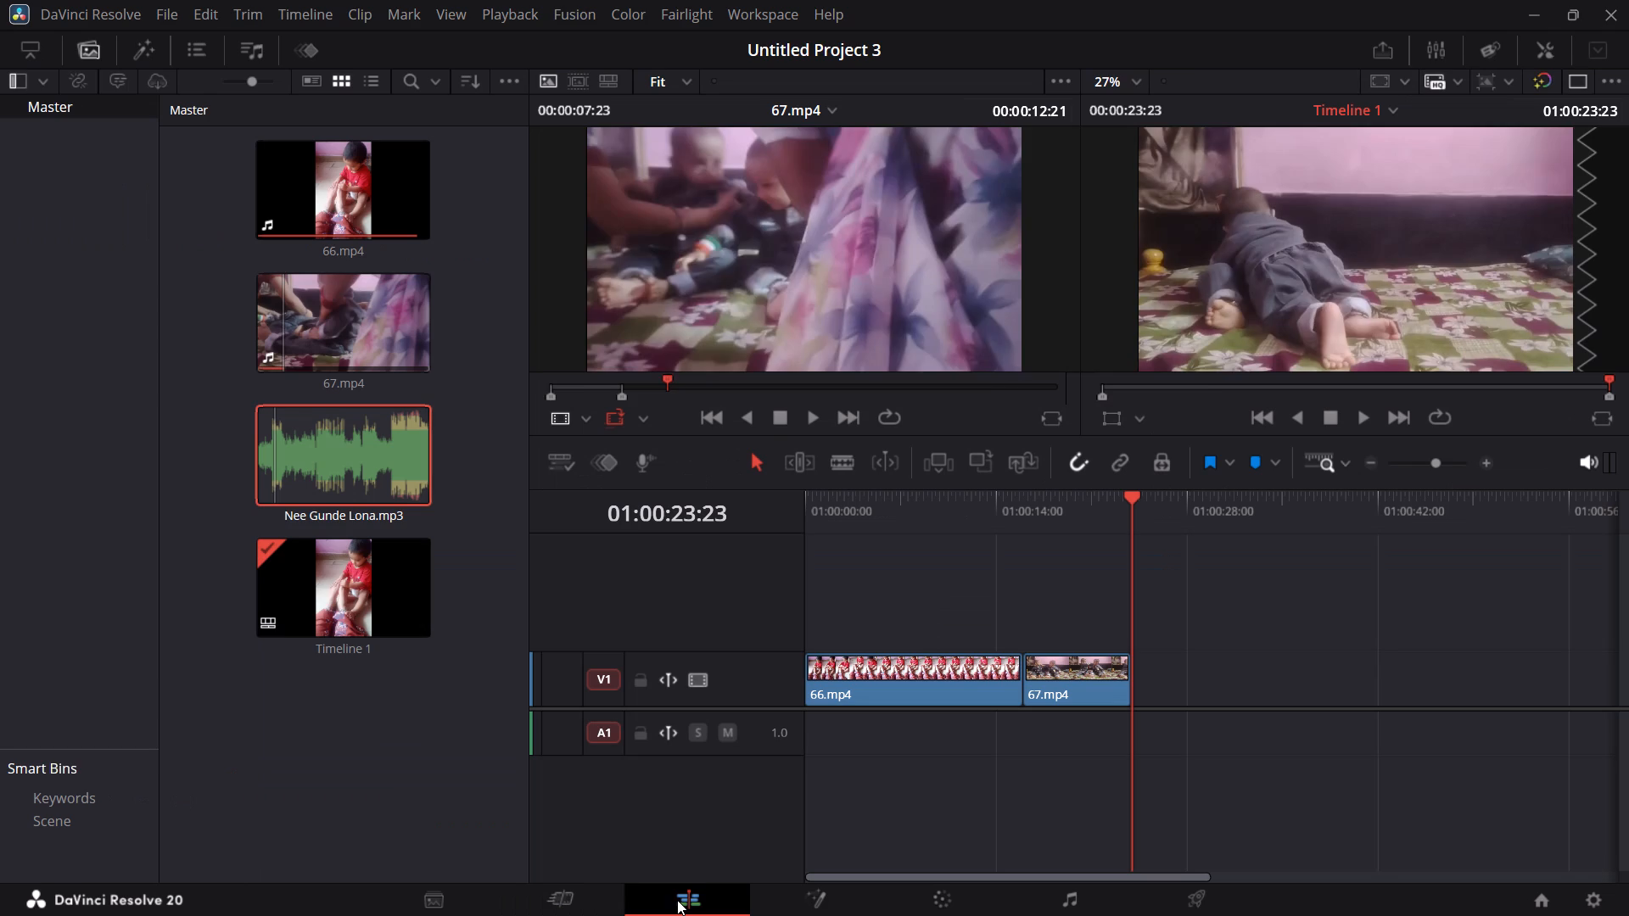
pyautogui.doubleClick(396, 450)
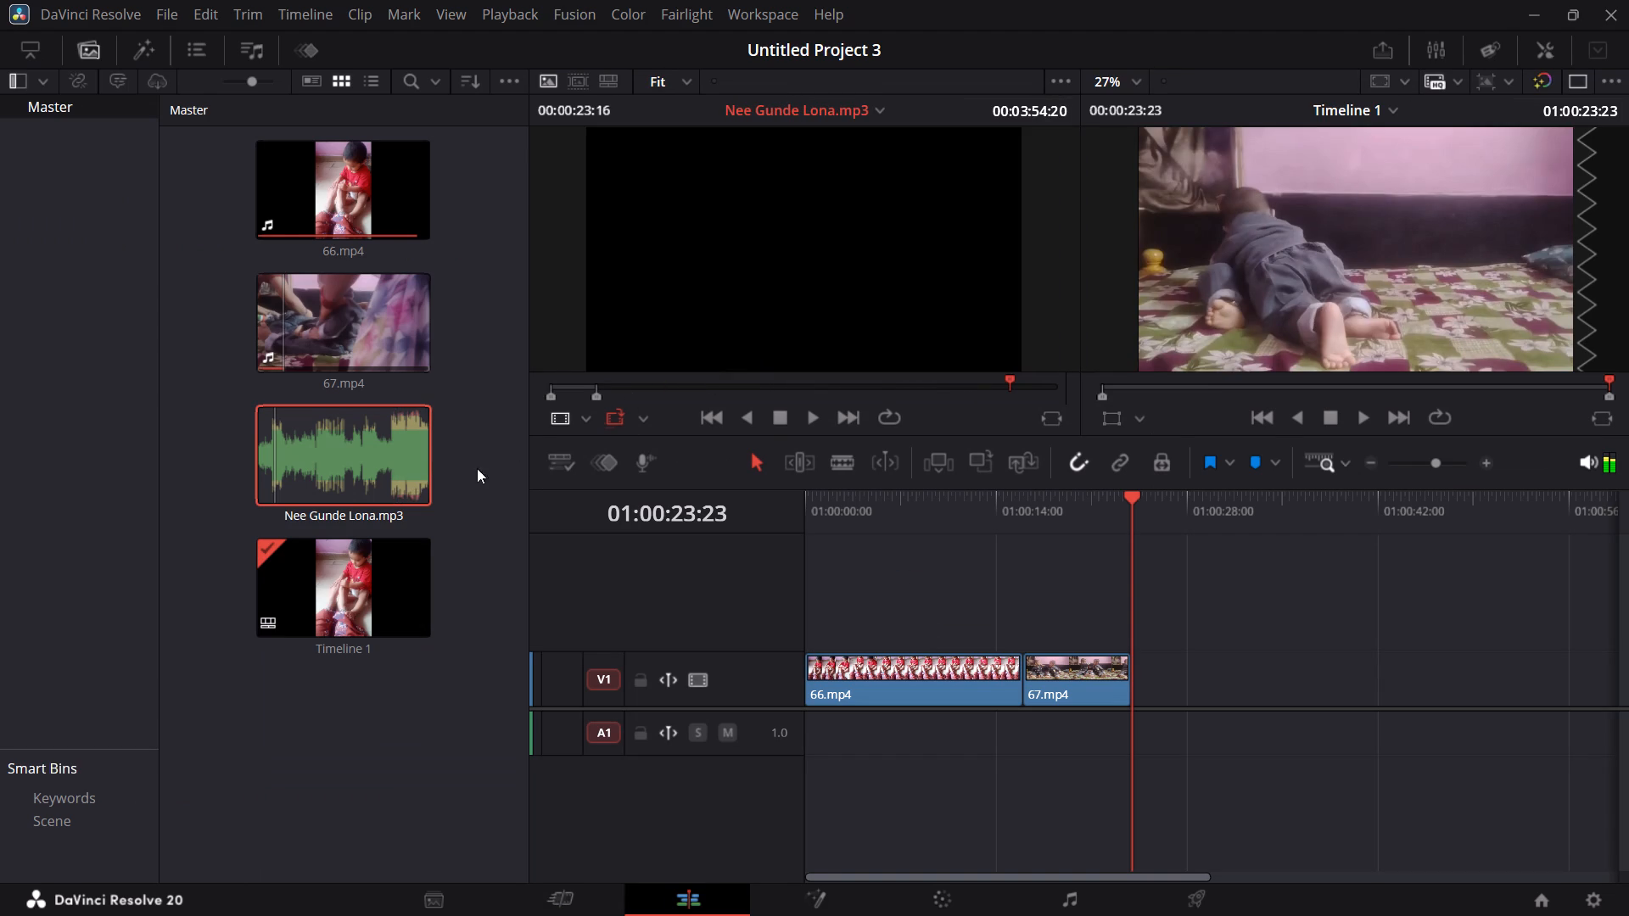
pyautogui.tripleClick(328, 465)
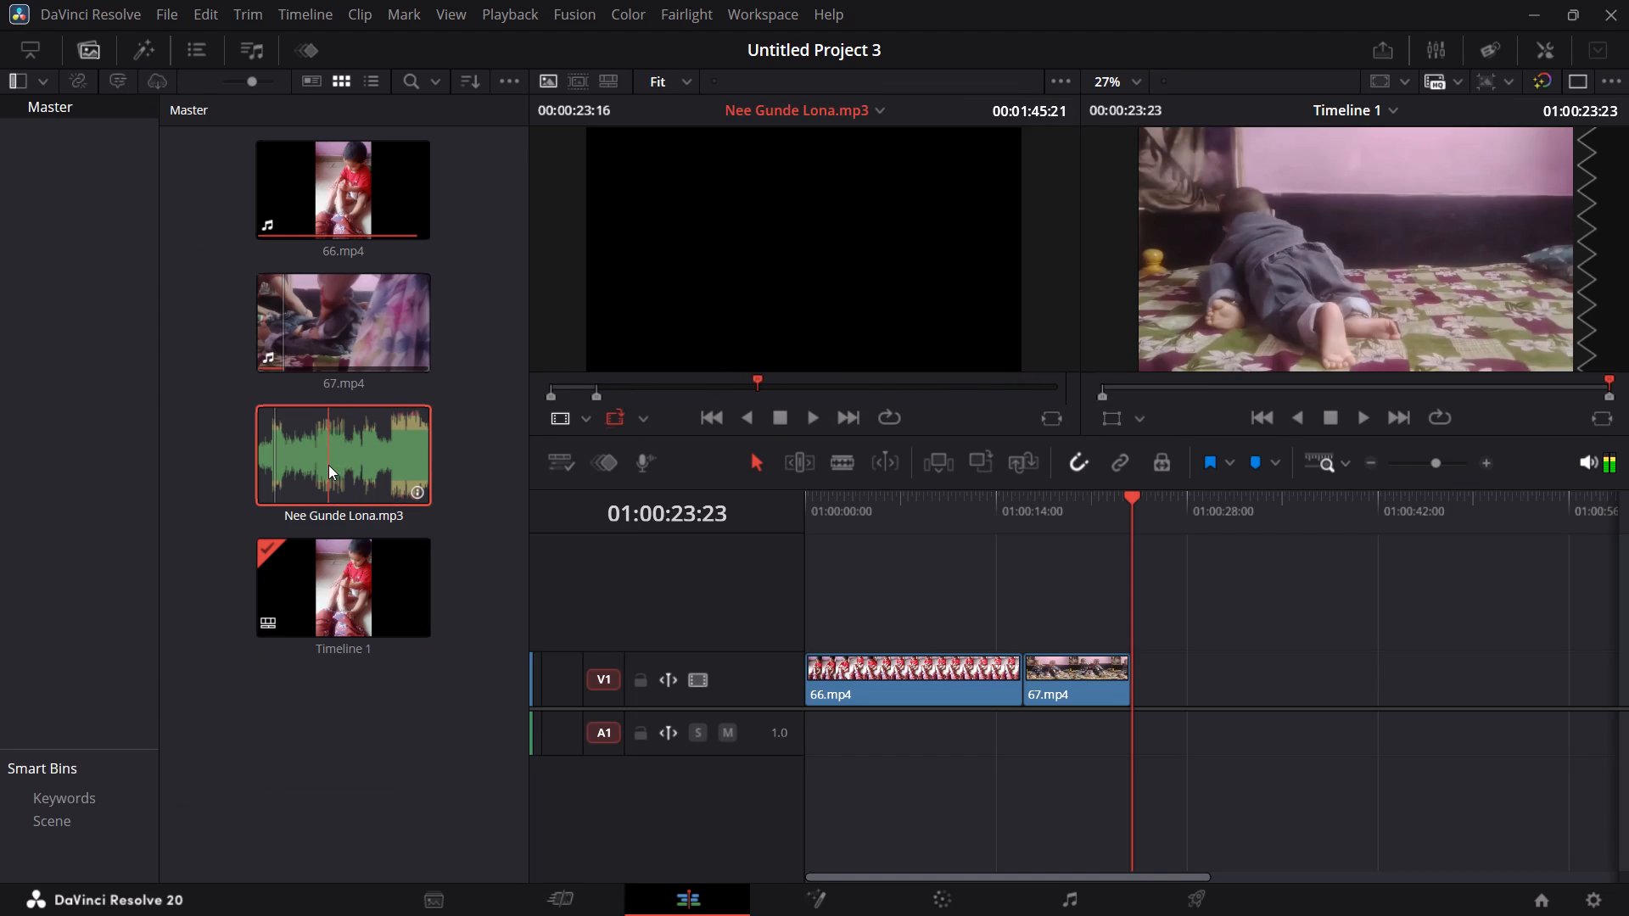
pyautogui.doubleClick(328, 465)
# Play the first few seconds of Nee Gunde Lona.mp3 from its start in the source viewer.
pyautogui.moveTo(1011, 382); pyautogui.dragTo(711, 386)
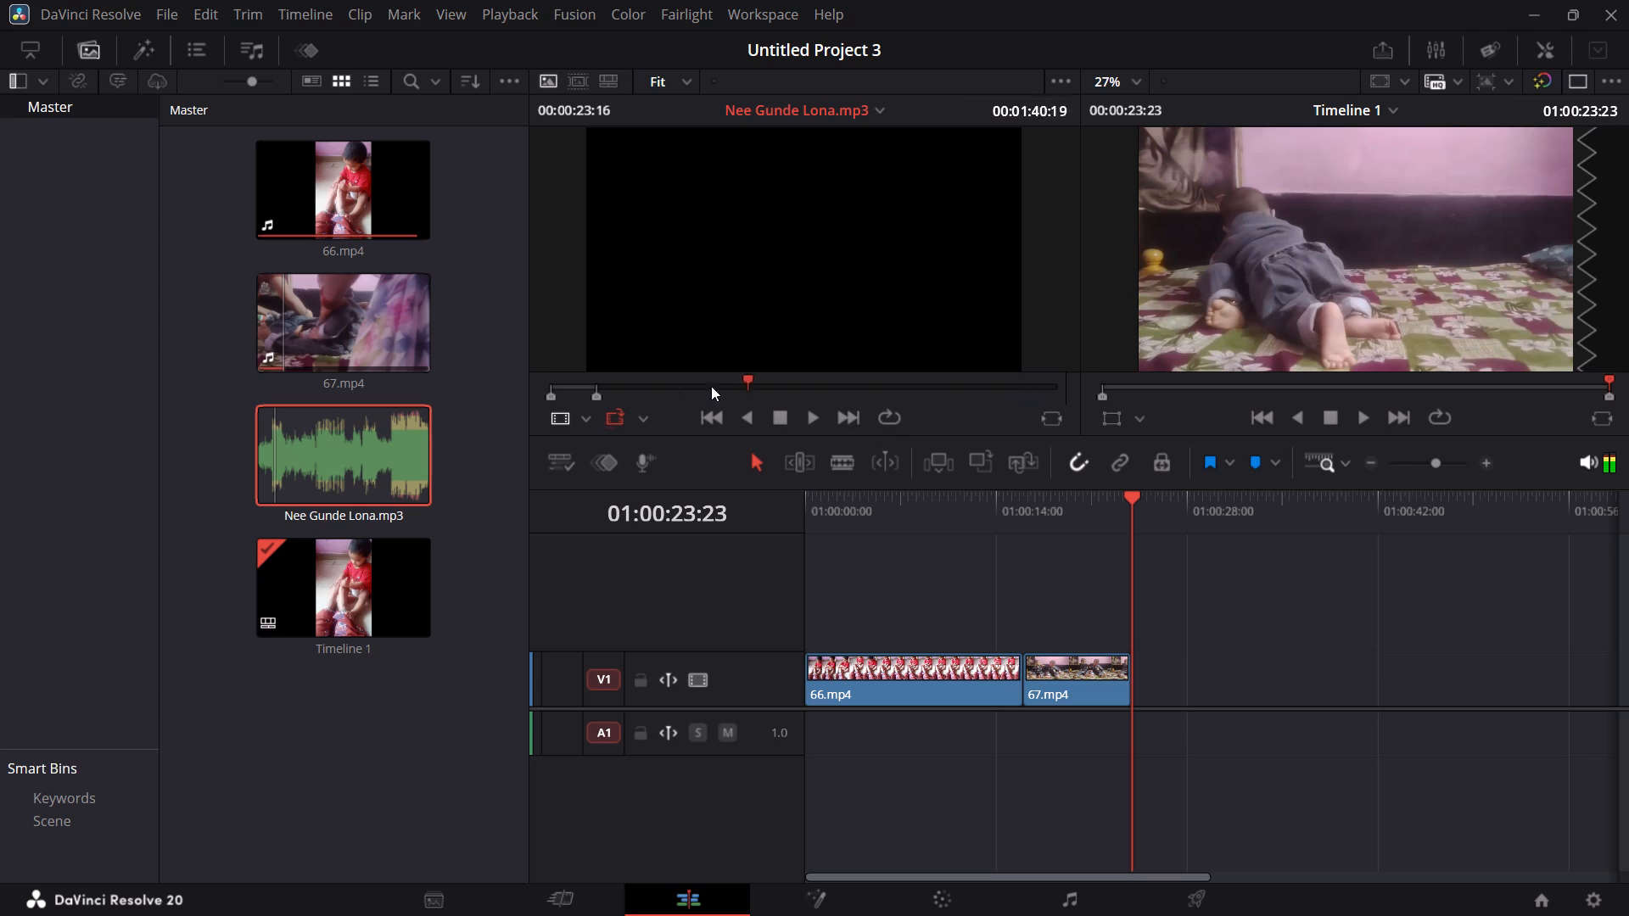
pyautogui.moveTo(711, 386); pyautogui.dragTo(490, 414)
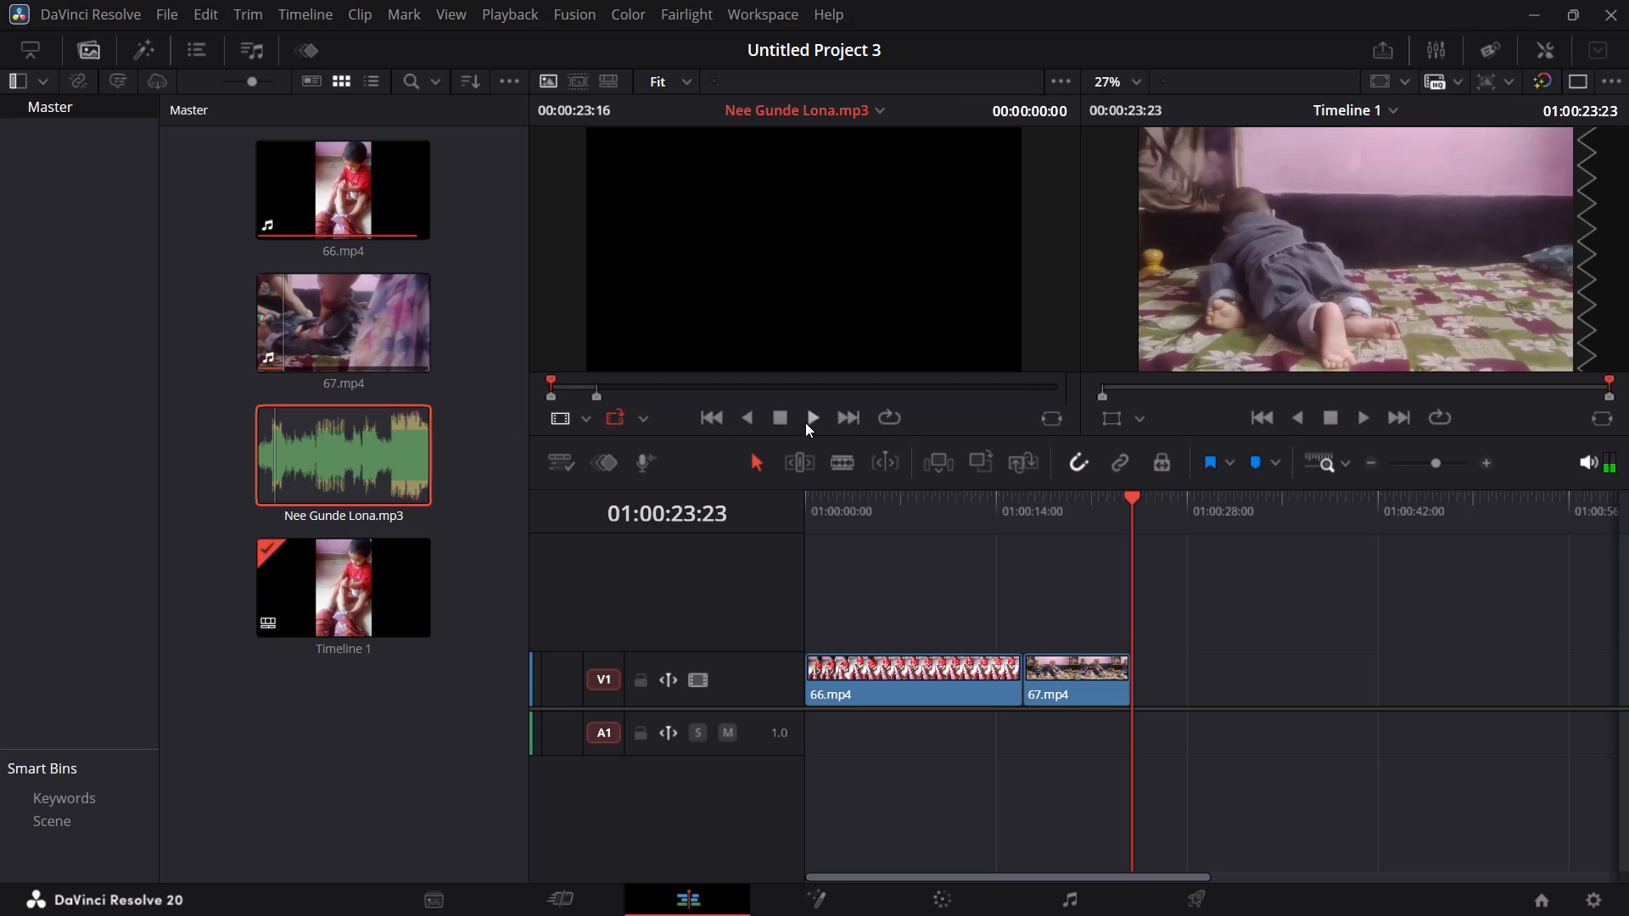
pyautogui.click(805, 422)
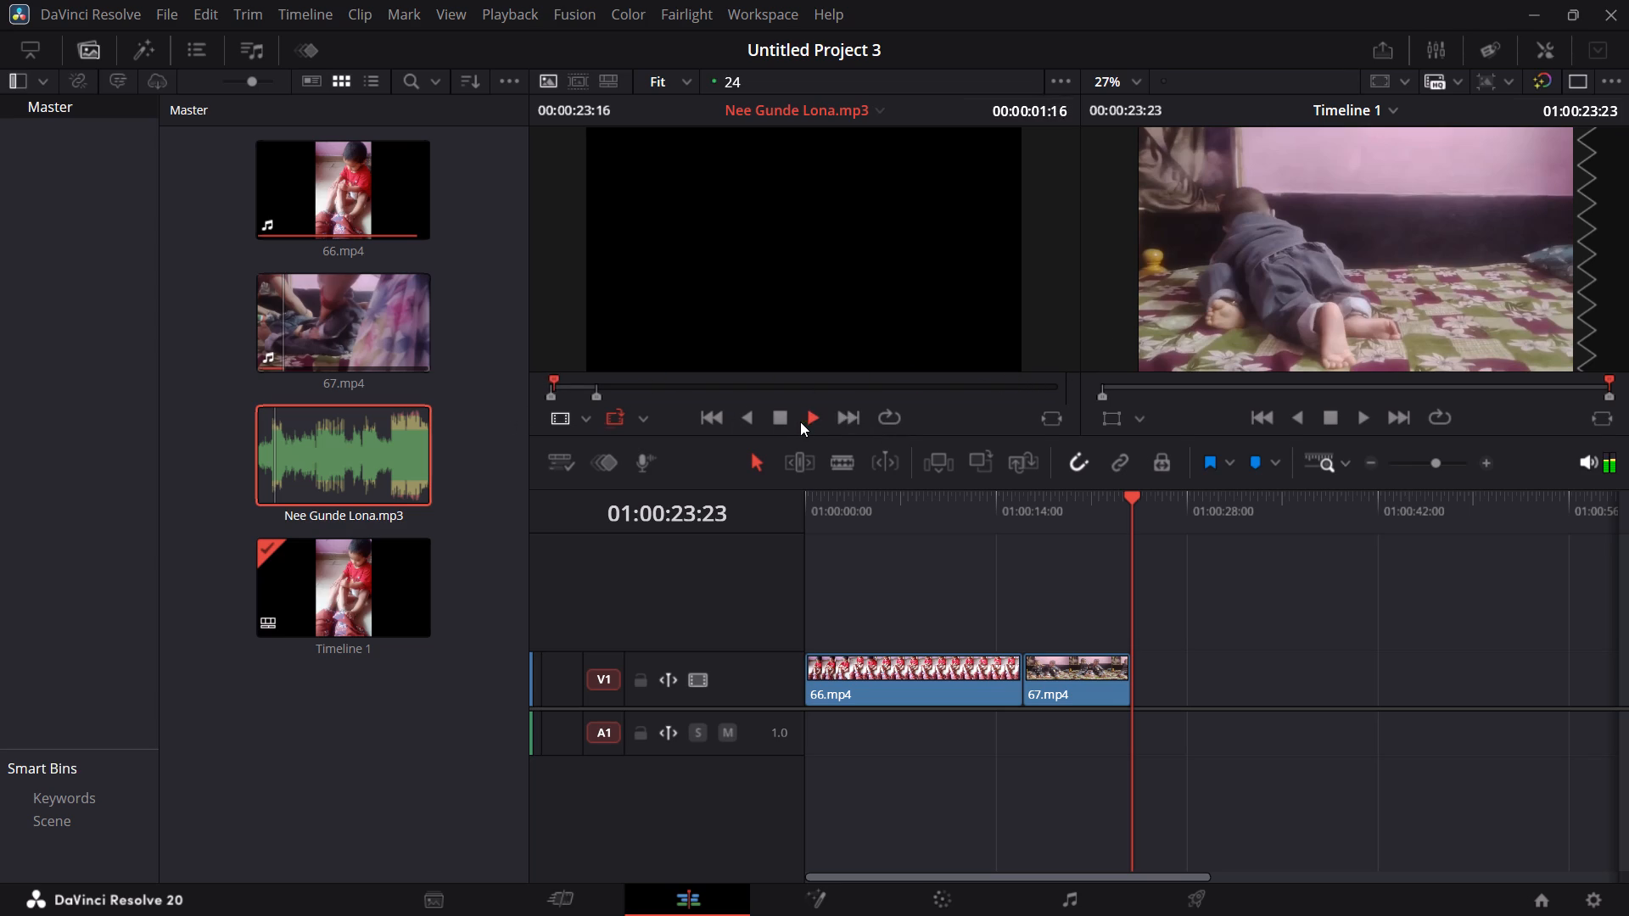
pyautogui.click(798, 409)
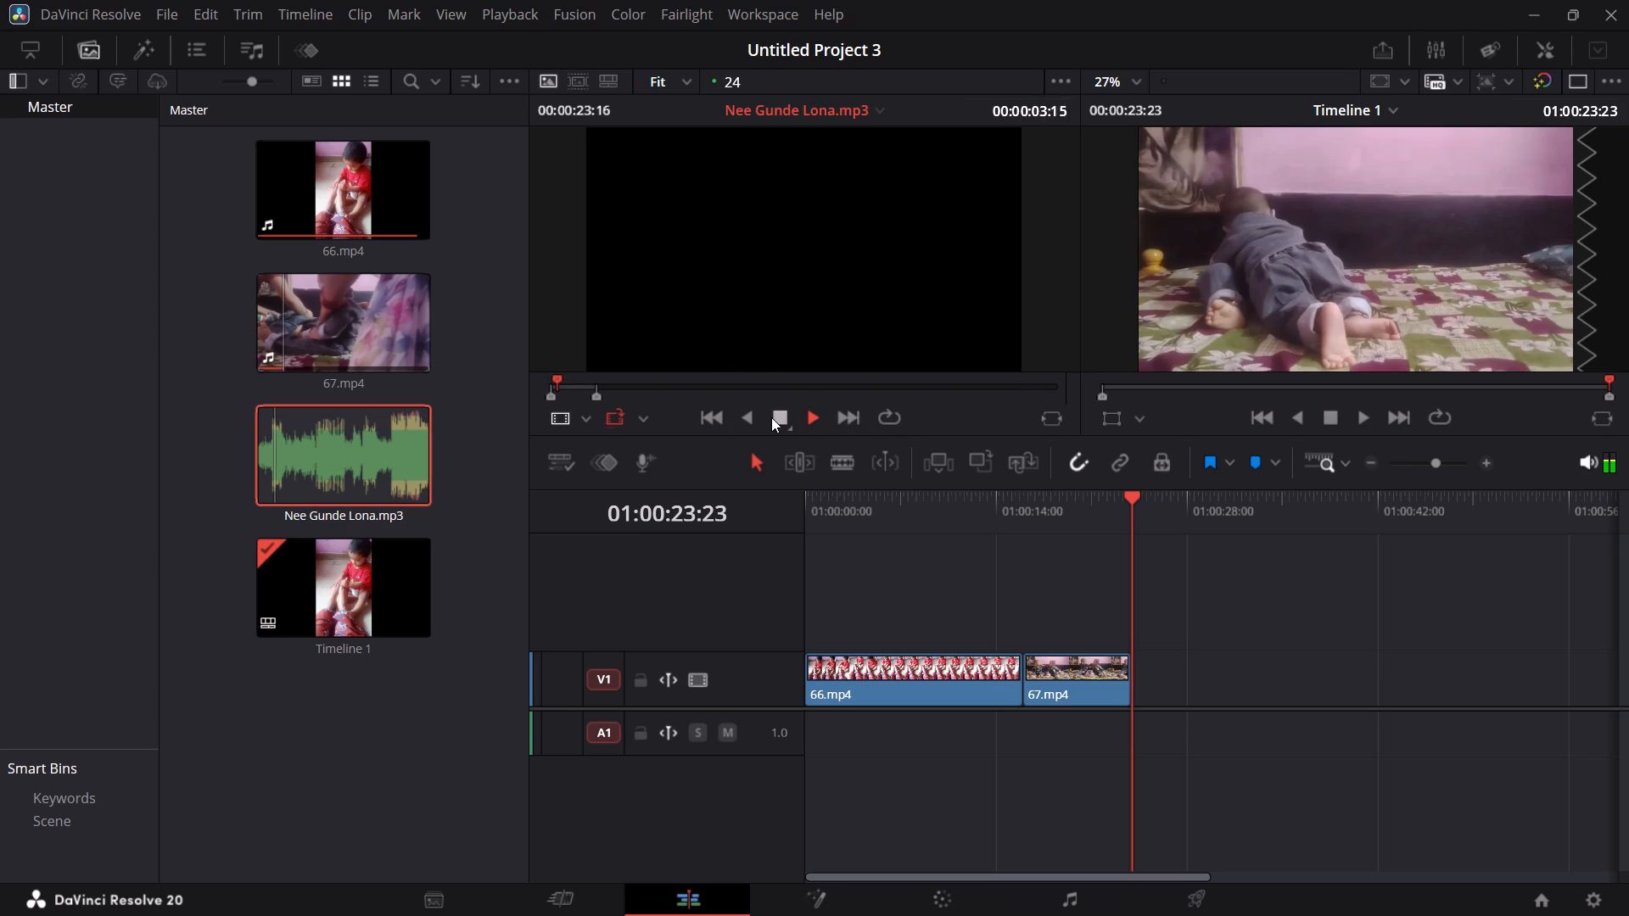
pyautogui.click(771, 417)
# Try to place the marked opening of Nee Gunde Lona.mp3 on audio track A1 beneath clip 66.mp4.
pyautogui.moveTo(790, 260); pyautogui.dragTo(888, 751)
pyautogui.click(888, 751)
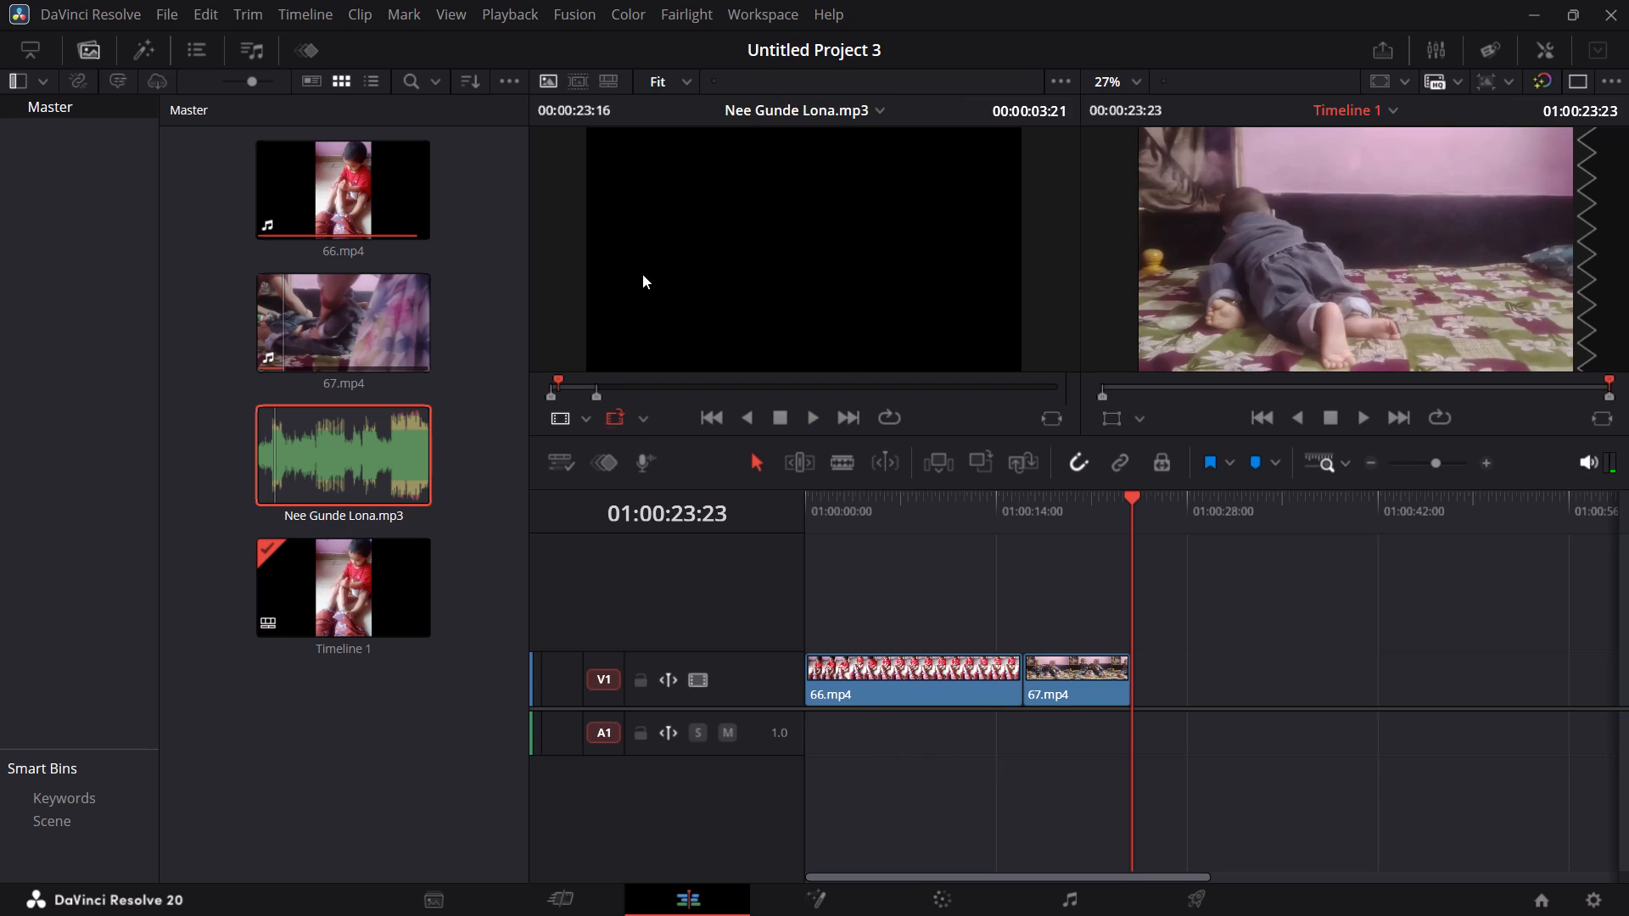
pyautogui.moveTo(643, 274); pyautogui.dragTo(835, 768)
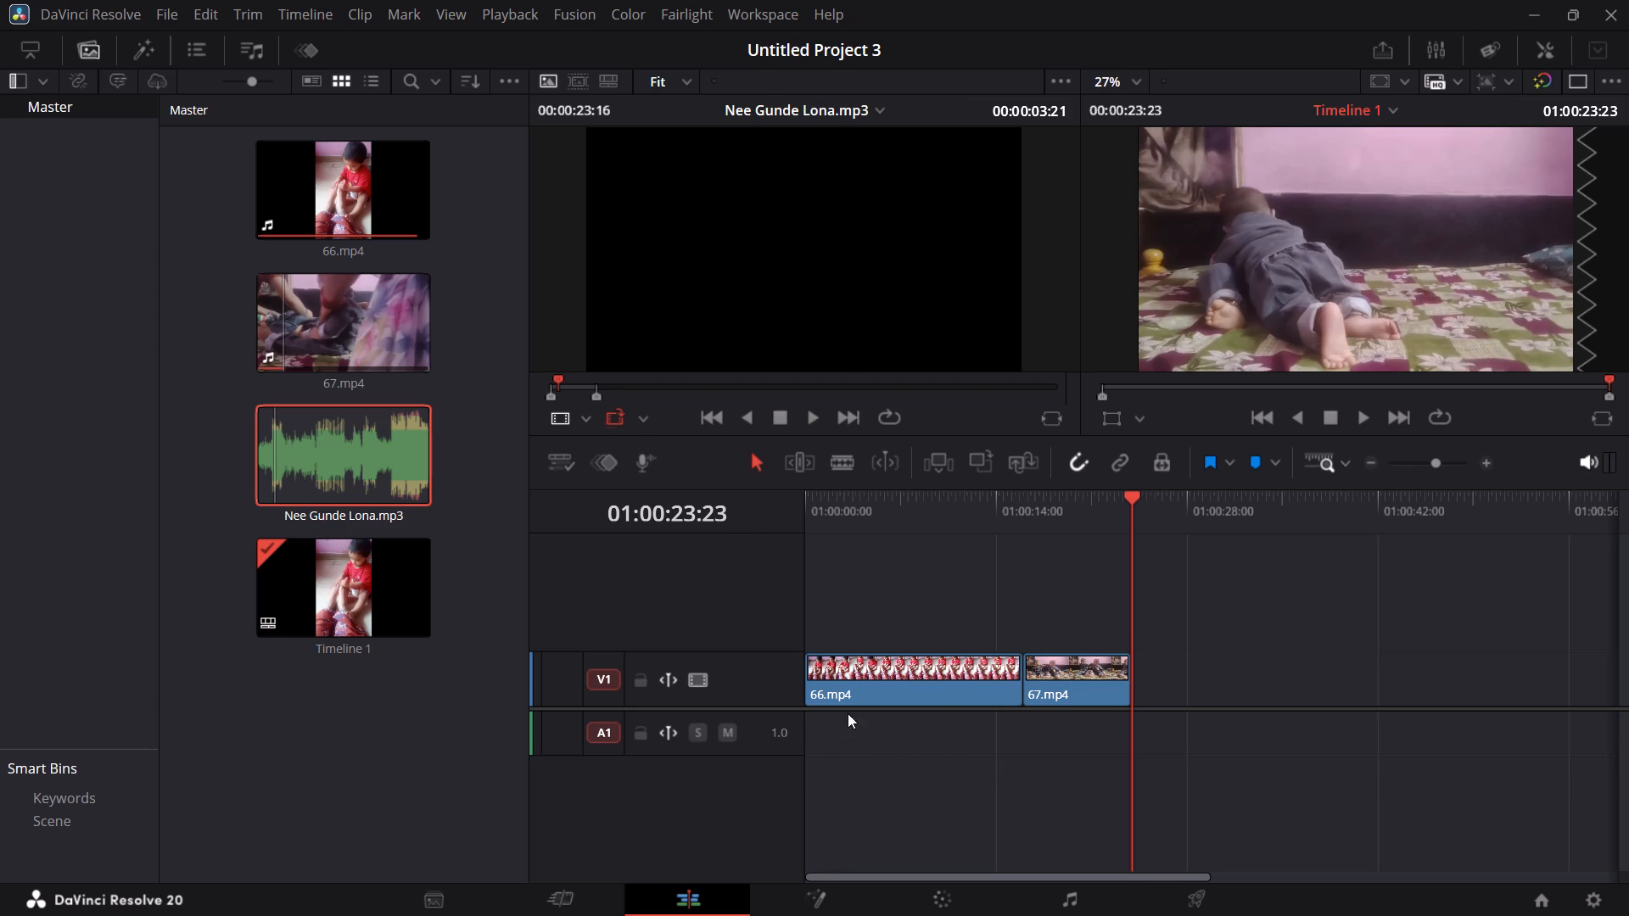